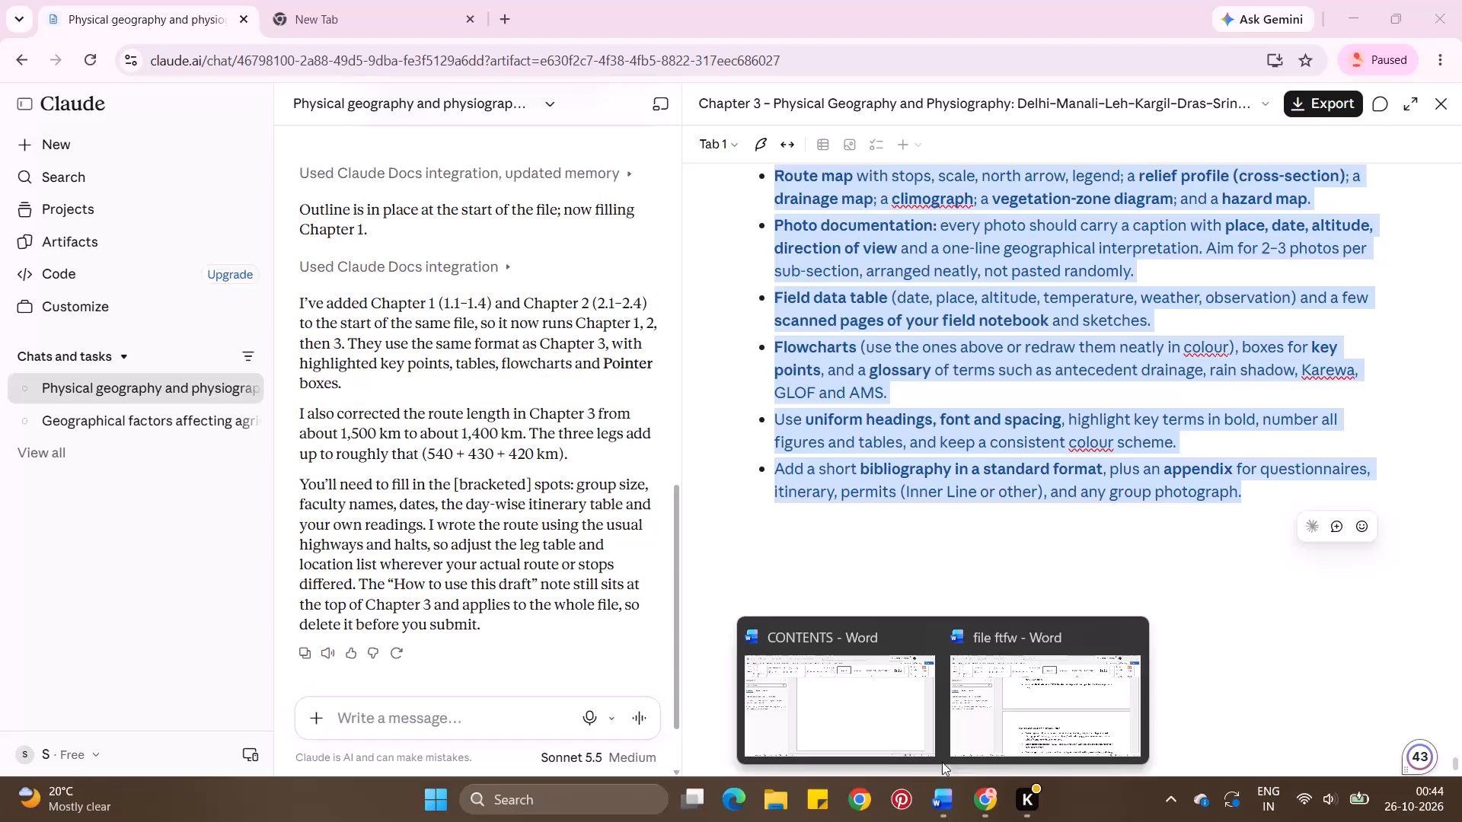
Switch to the Word document file ftfw and insert three blank lines above the heading 3.0 Introduction and Route Overview.
{"action": "left_click", "coordinate": [943, 810]}
{"action": "left_click", "coordinate": [943, 810]}
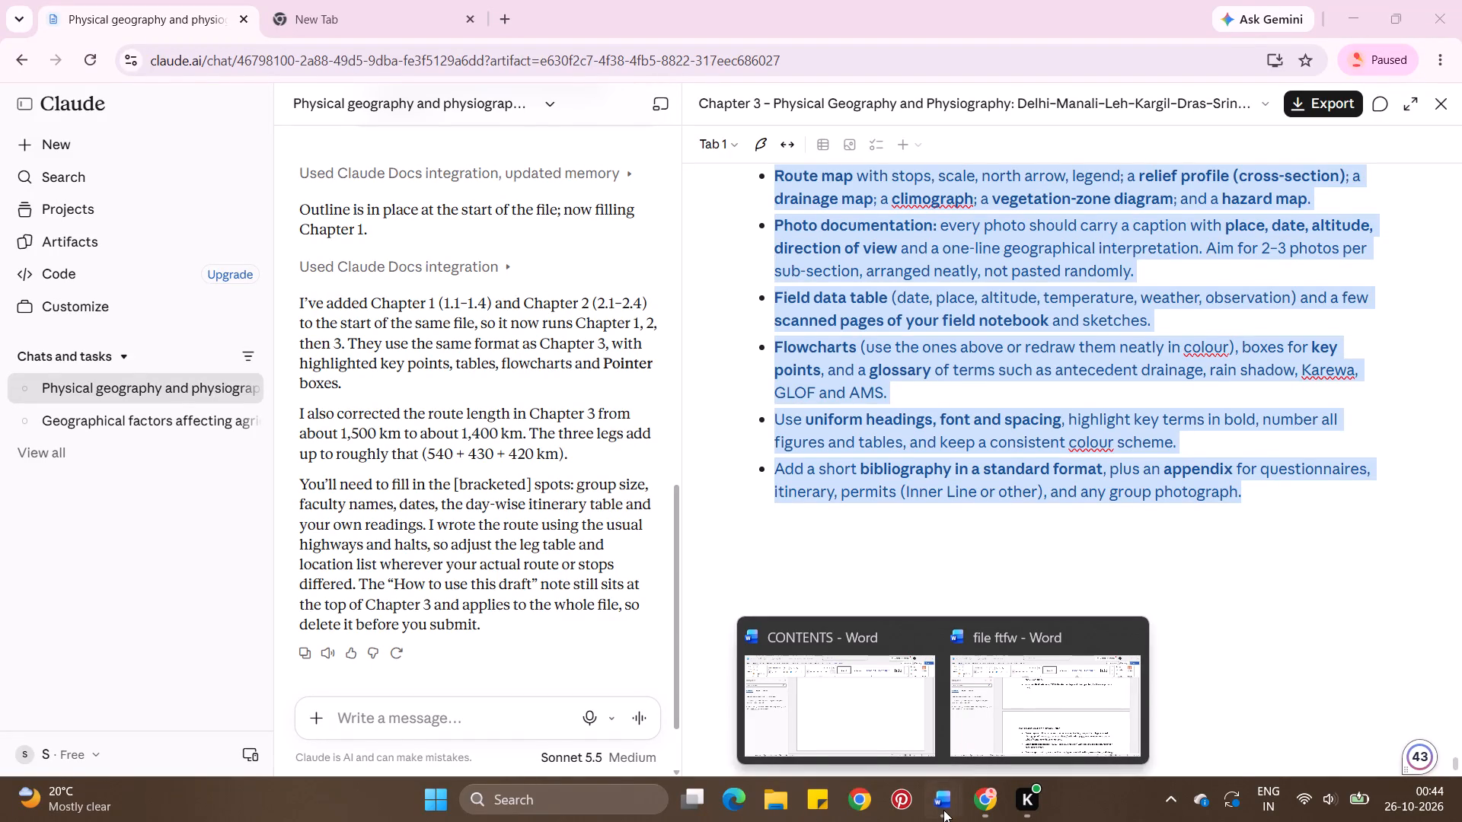
{"action": "left_click", "coordinate": [1042, 691]}
{"action": "scroll", "coordinate": [876, 459], "scroll_direction": "up", "scroll_amount": 10}
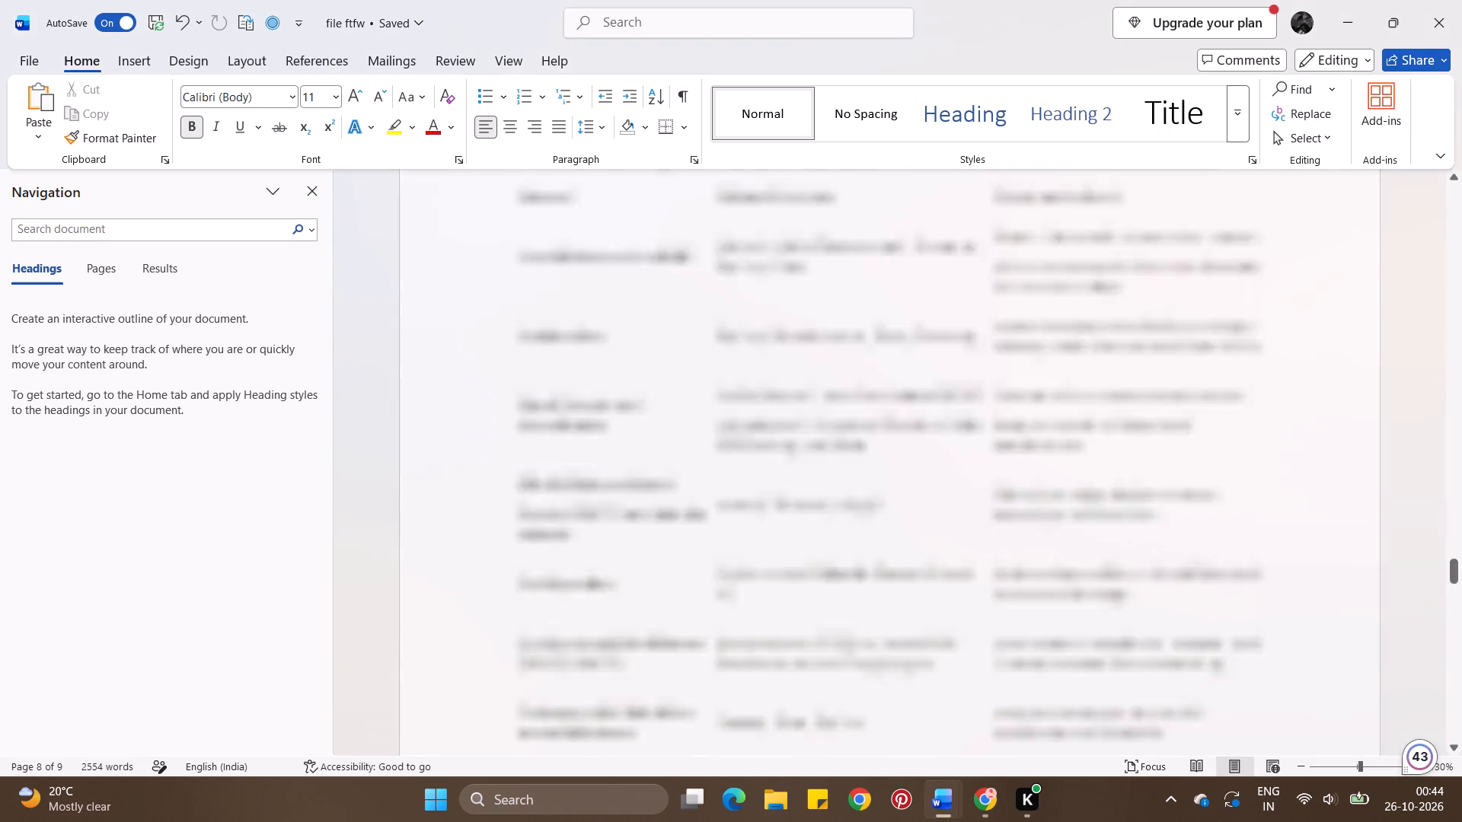
{"action": "scroll", "coordinate": [876, 459], "scroll_direction": "up", "scroll_amount": 20}
{"action": "scroll", "coordinate": [876, 459], "scroll_direction": "up", "scroll_amount": 11}
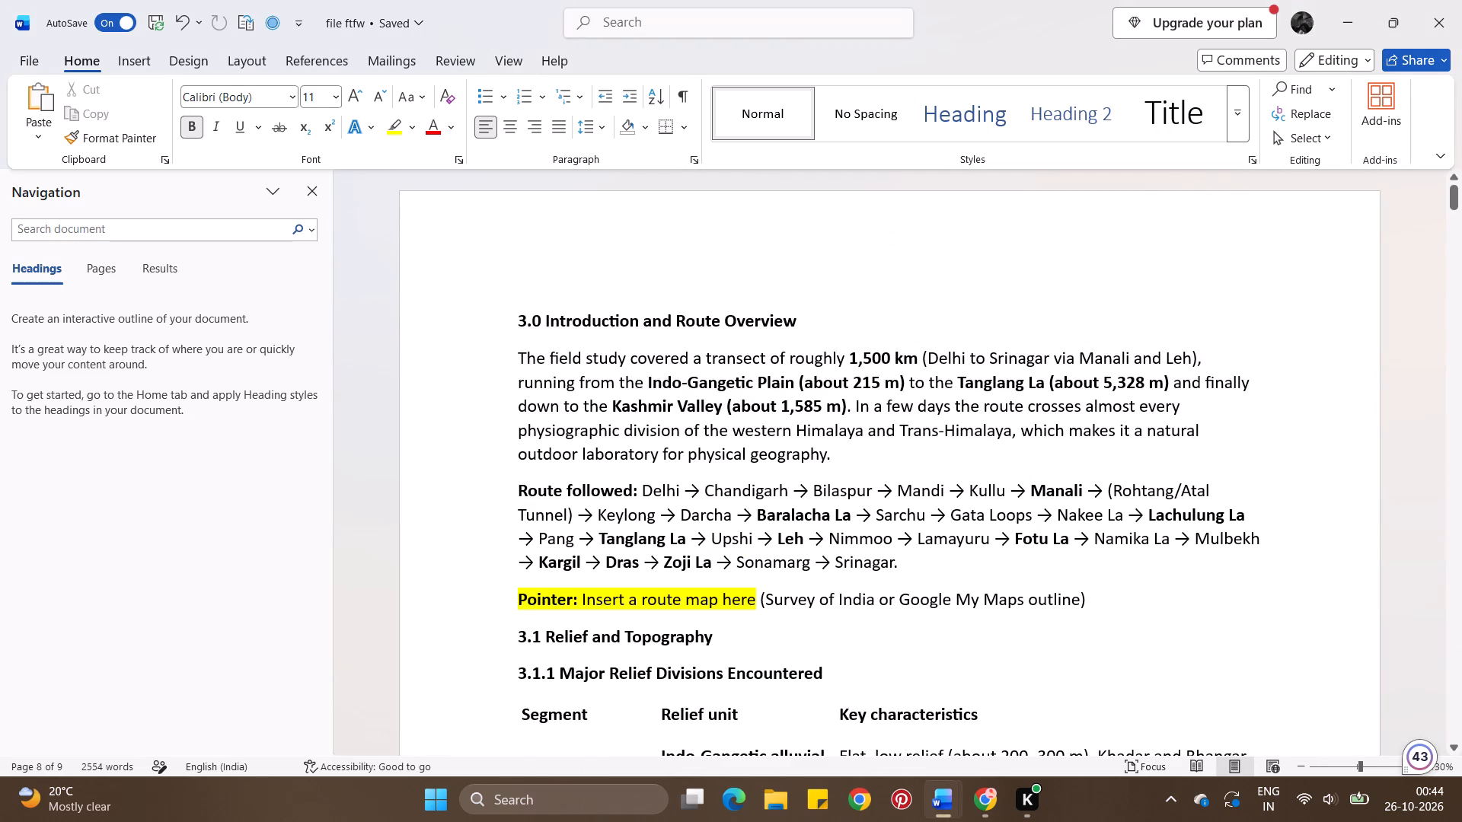
{"action": "left_click", "coordinate": [530, 291]}
{"action": "left_click", "coordinate": [518, 320]}
{"action": "key", "text": "Return"}
{"action": "key", "text": "Return"}
{"action": "key", "text": "Return"}
{"action": "key", "text": "Up"}
{"action": "key", "text": "Up"}
{"action": "key", "text": "Up"}
{"action": "key", "text": "Up"}
{"action": "key", "text": "Up"}
{"action": "key", "text": "Up"}
{"action": "key", "text": "Up"}
{"action": "key", "text": "Up"}
{"action": "key", "text": "Up"}
{"action": "key", "text": "Up"}
{"action": "key", "text": "Up"}
{"action": "key", "text": "Up"}
{"action": "key", "text": "Up"}
{"action": "key", "text": "Up"}
{"action": "key", "text": "Up"}
{"action": "key", "text": "Up"}
{"action": "key", "text": "Up"}
{"action": "key", "text": "Up"}
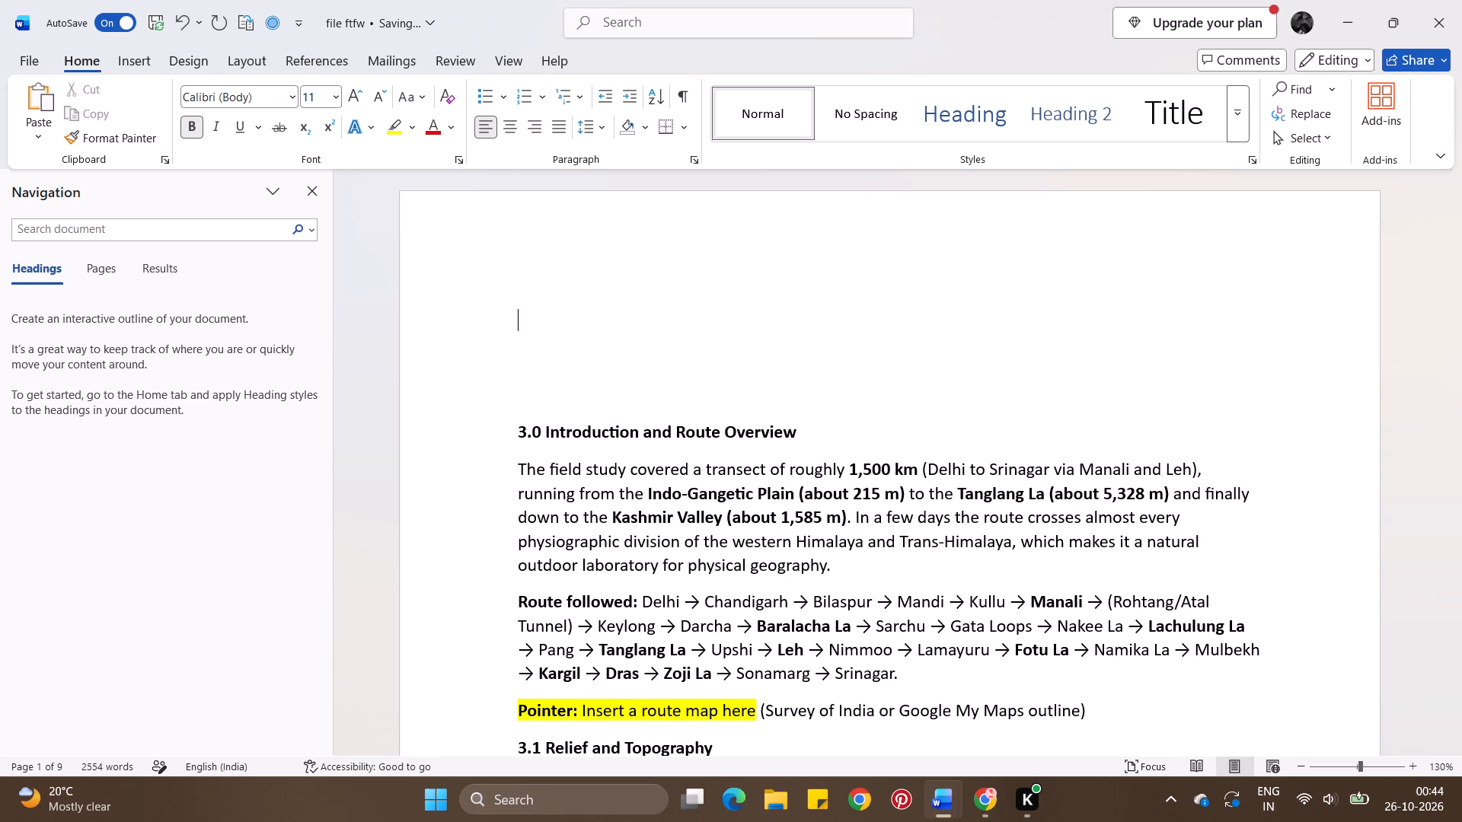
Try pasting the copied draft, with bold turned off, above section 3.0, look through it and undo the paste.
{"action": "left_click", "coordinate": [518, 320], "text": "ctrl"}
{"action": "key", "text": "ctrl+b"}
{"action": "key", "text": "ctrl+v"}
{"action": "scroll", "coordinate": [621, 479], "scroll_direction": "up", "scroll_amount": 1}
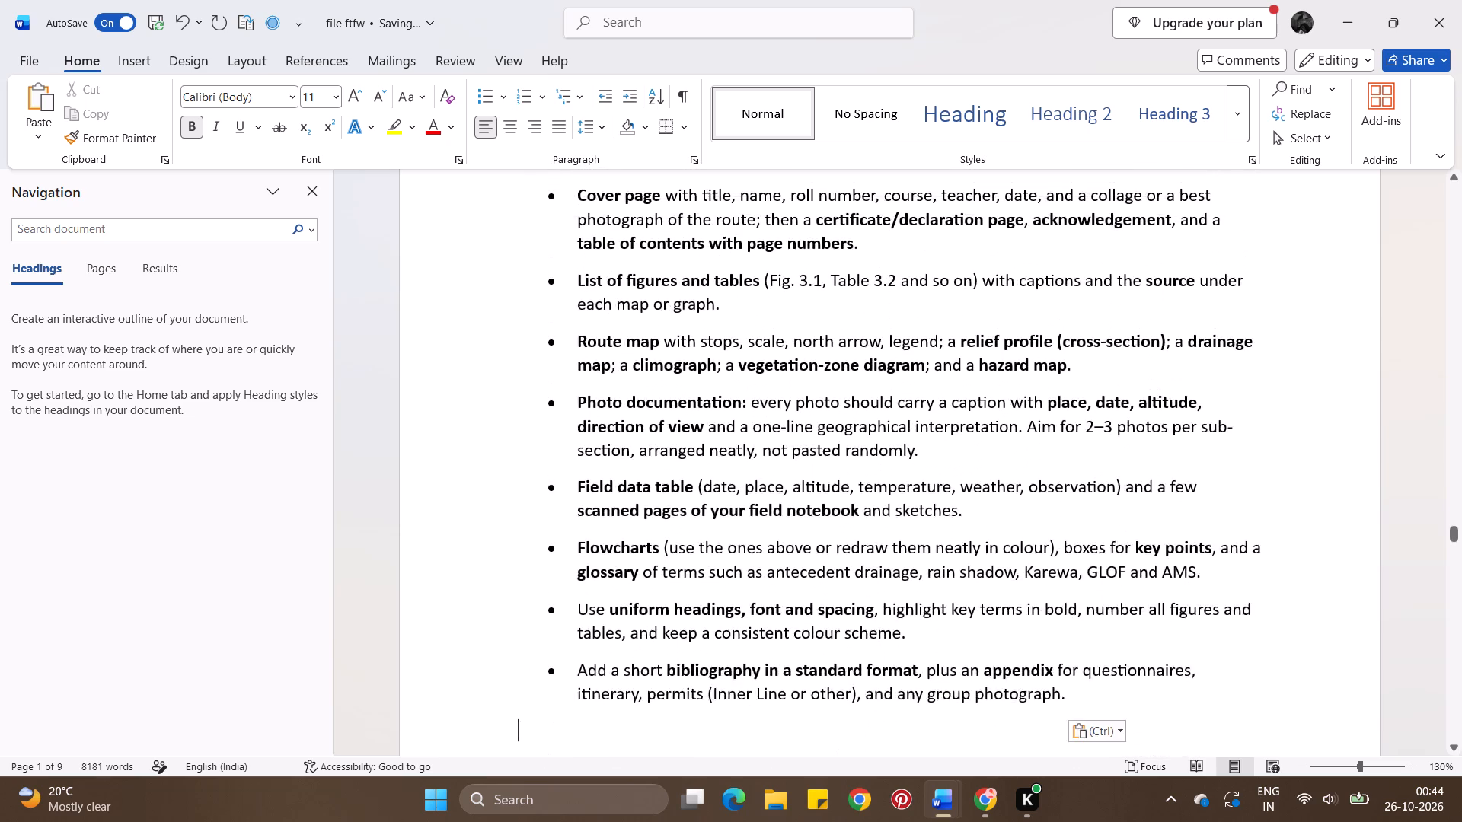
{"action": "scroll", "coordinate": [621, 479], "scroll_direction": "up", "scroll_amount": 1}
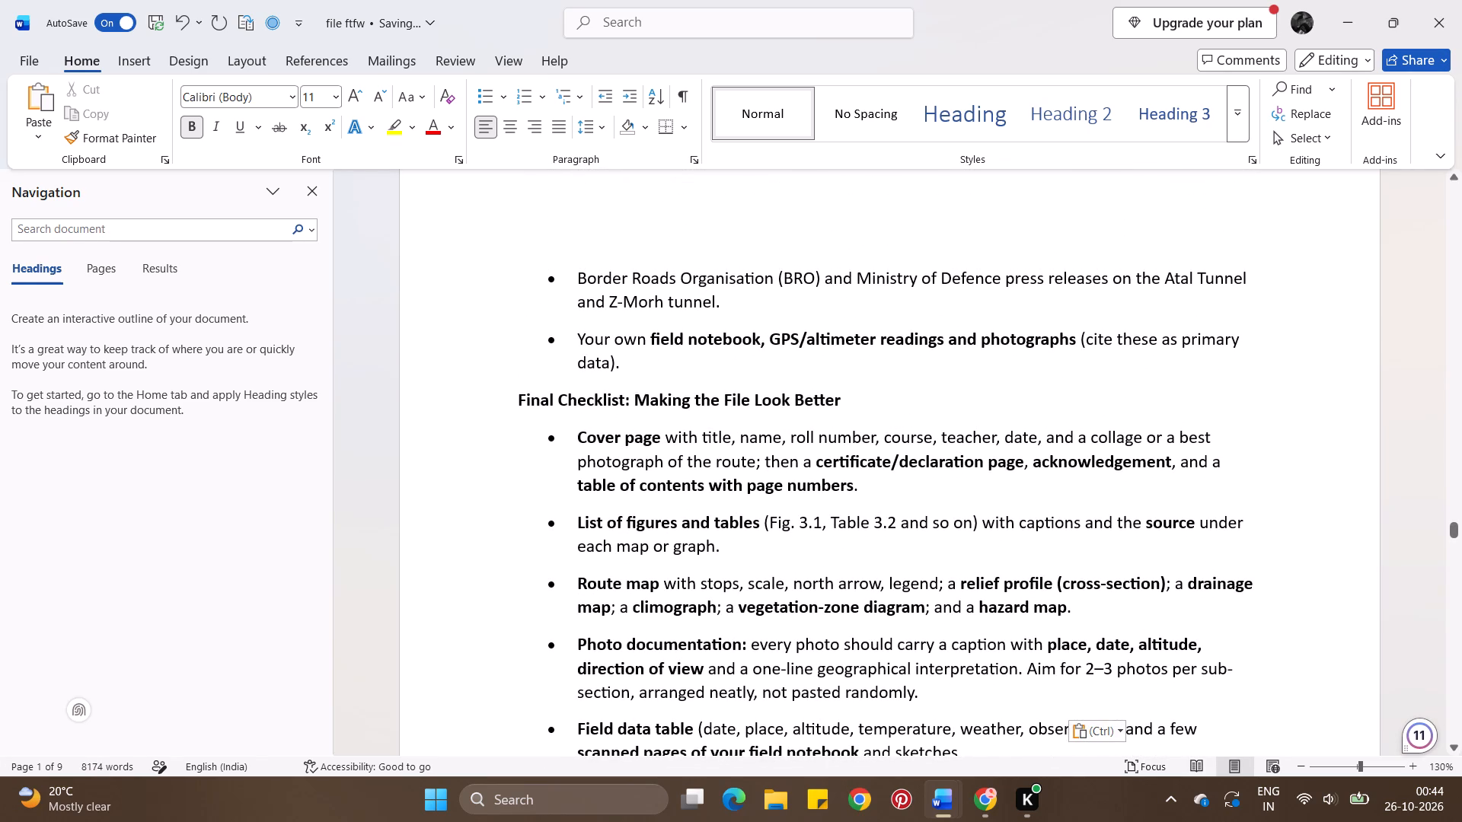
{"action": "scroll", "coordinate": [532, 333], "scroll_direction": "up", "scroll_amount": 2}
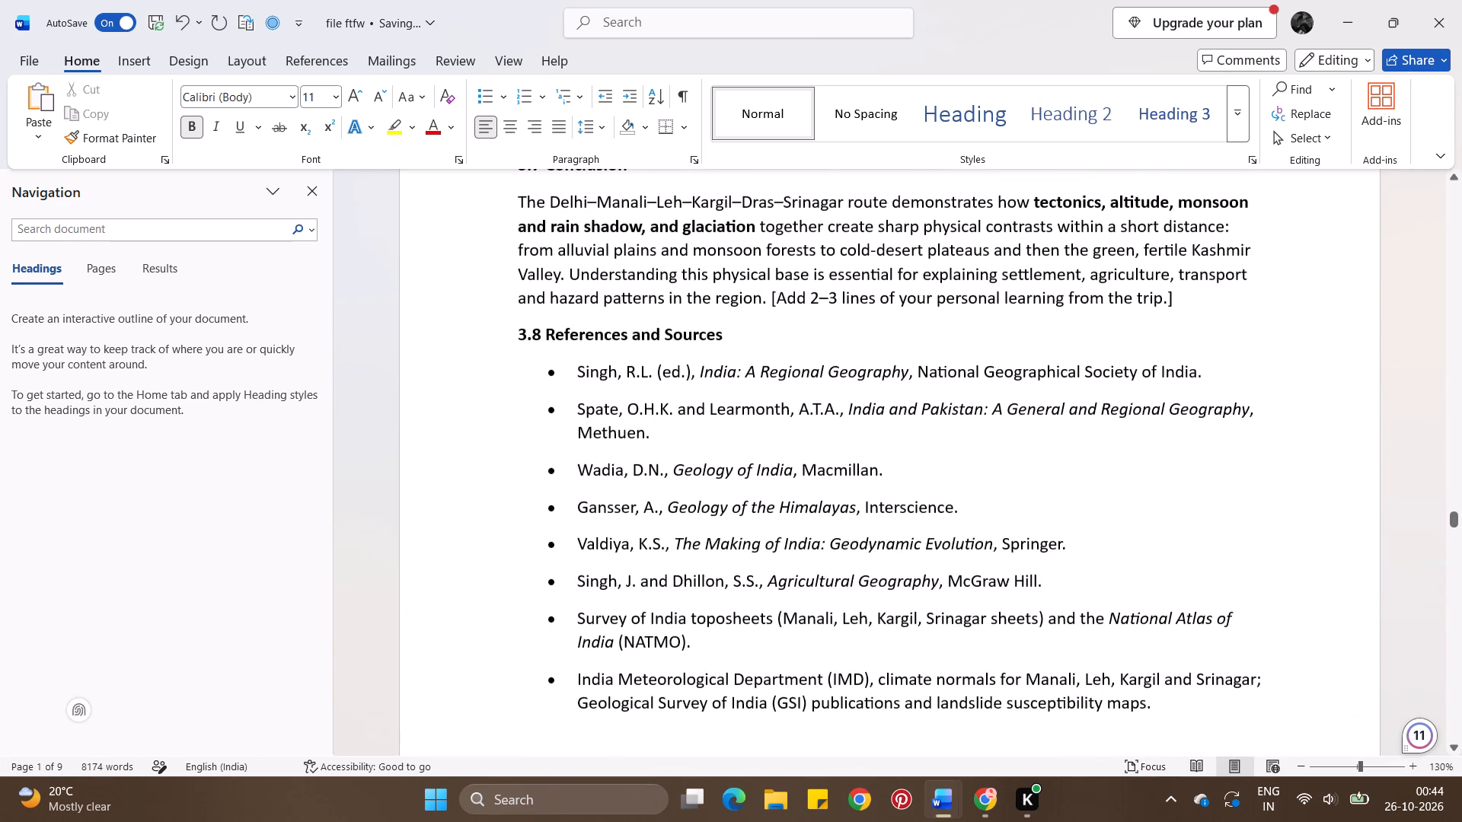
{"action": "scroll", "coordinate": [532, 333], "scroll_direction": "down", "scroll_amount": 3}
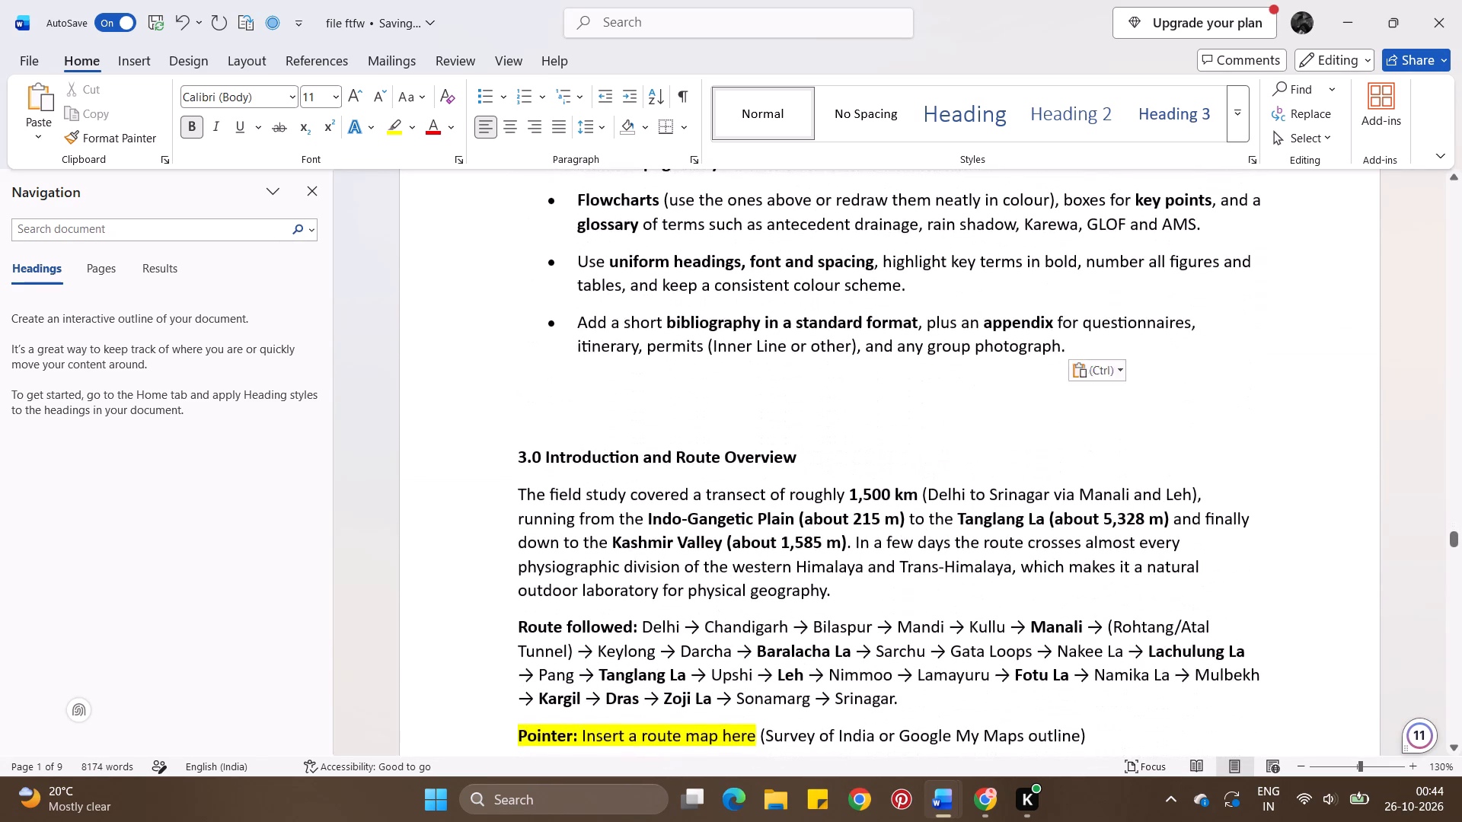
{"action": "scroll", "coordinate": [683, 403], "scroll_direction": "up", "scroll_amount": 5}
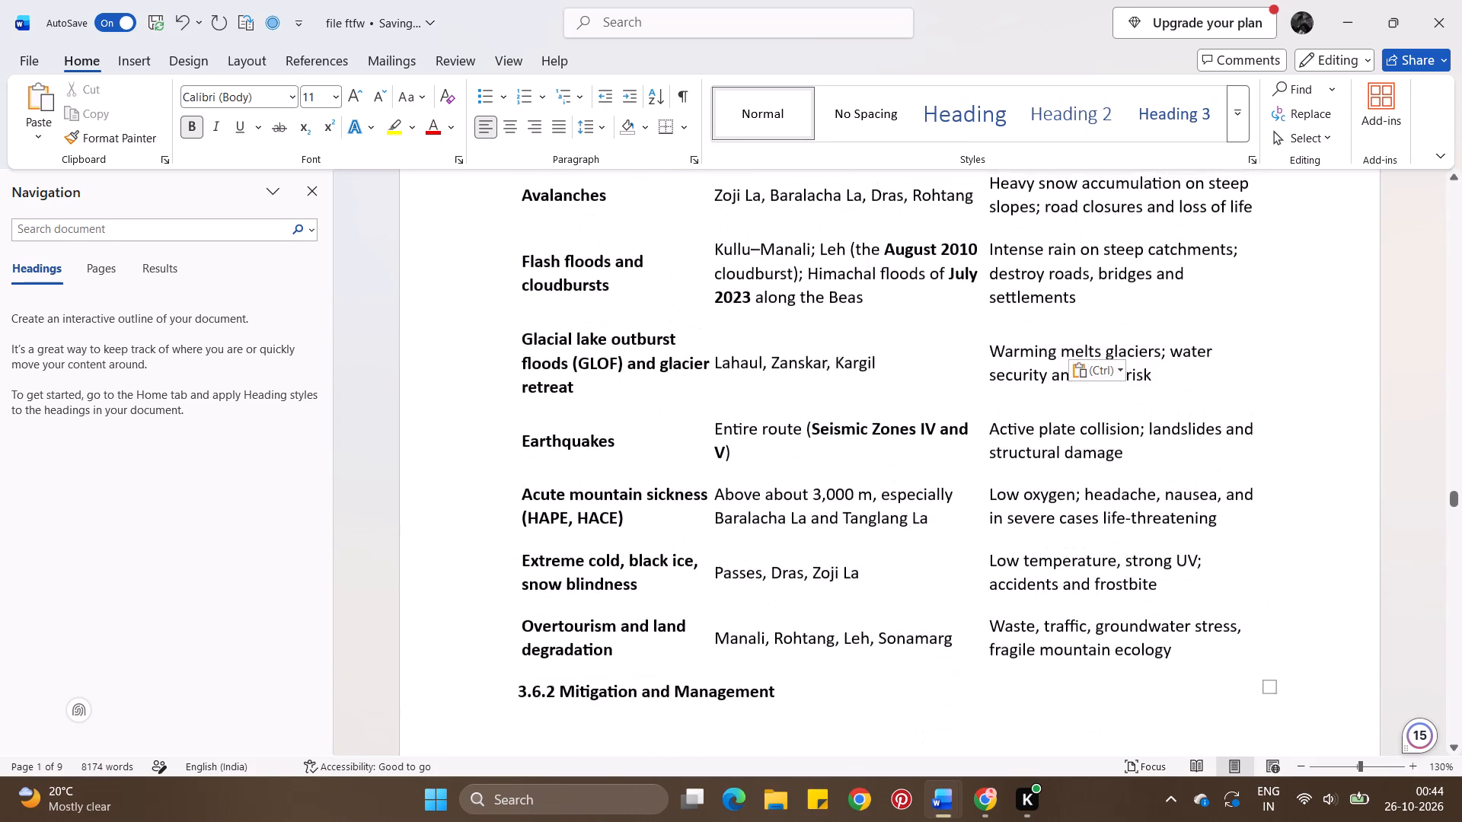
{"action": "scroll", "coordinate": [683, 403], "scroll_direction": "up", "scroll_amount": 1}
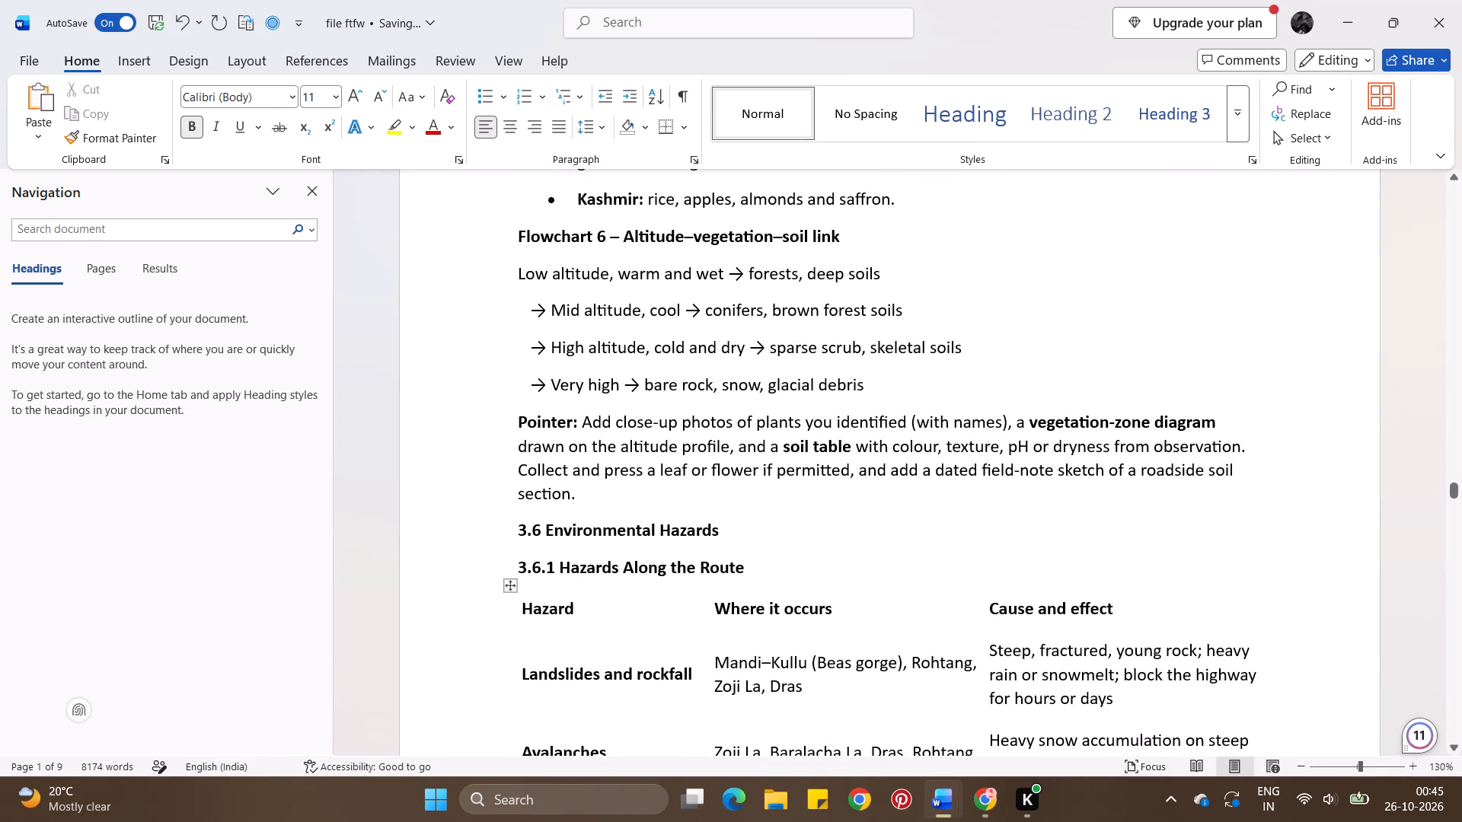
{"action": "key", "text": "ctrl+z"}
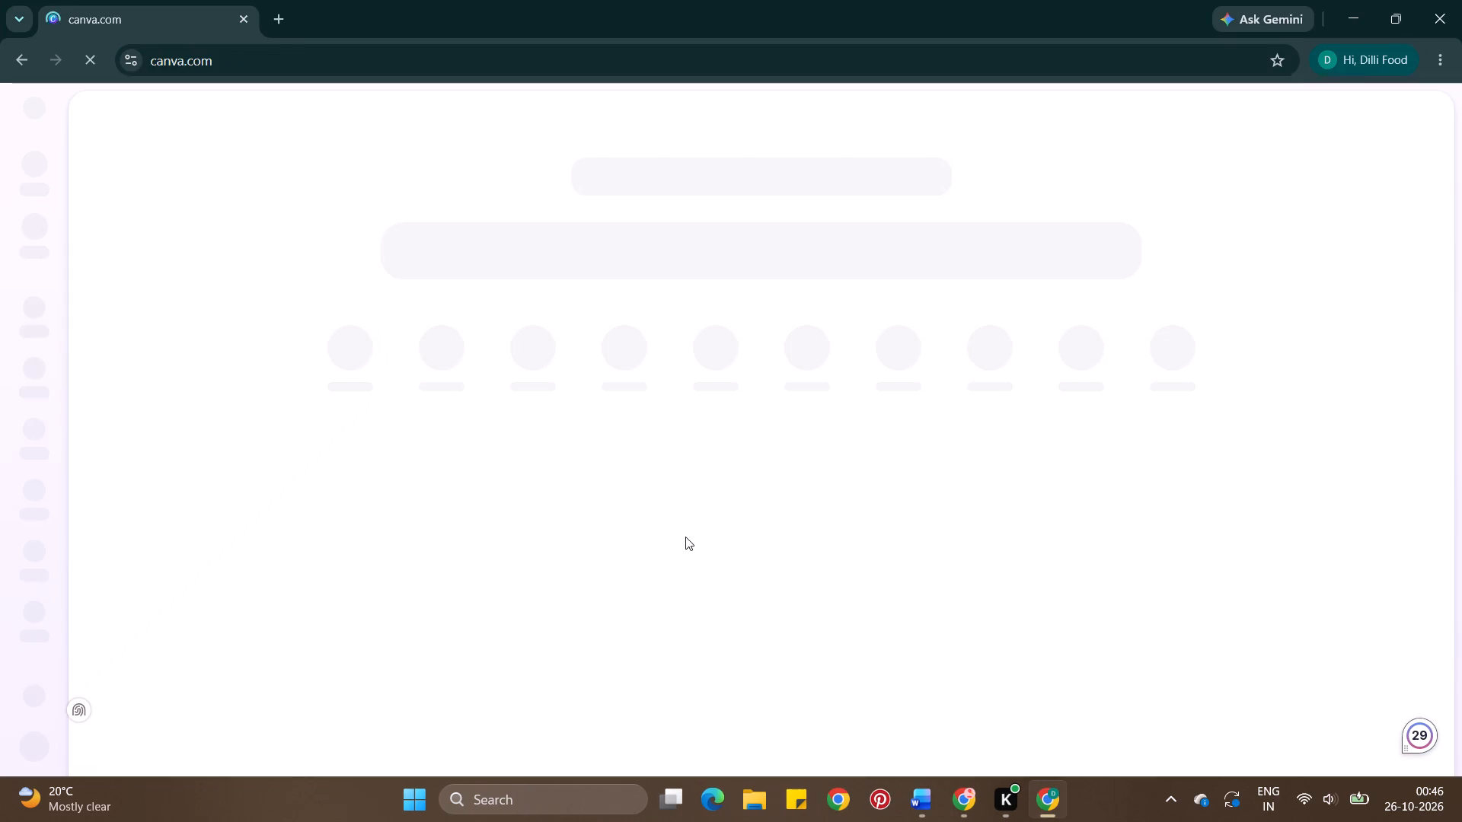
Find the pista posters design among the recent Canva designs and open it.
{"action": "scroll", "coordinate": [590, 620], "scroll_direction": "down", "scroll_amount": 1}
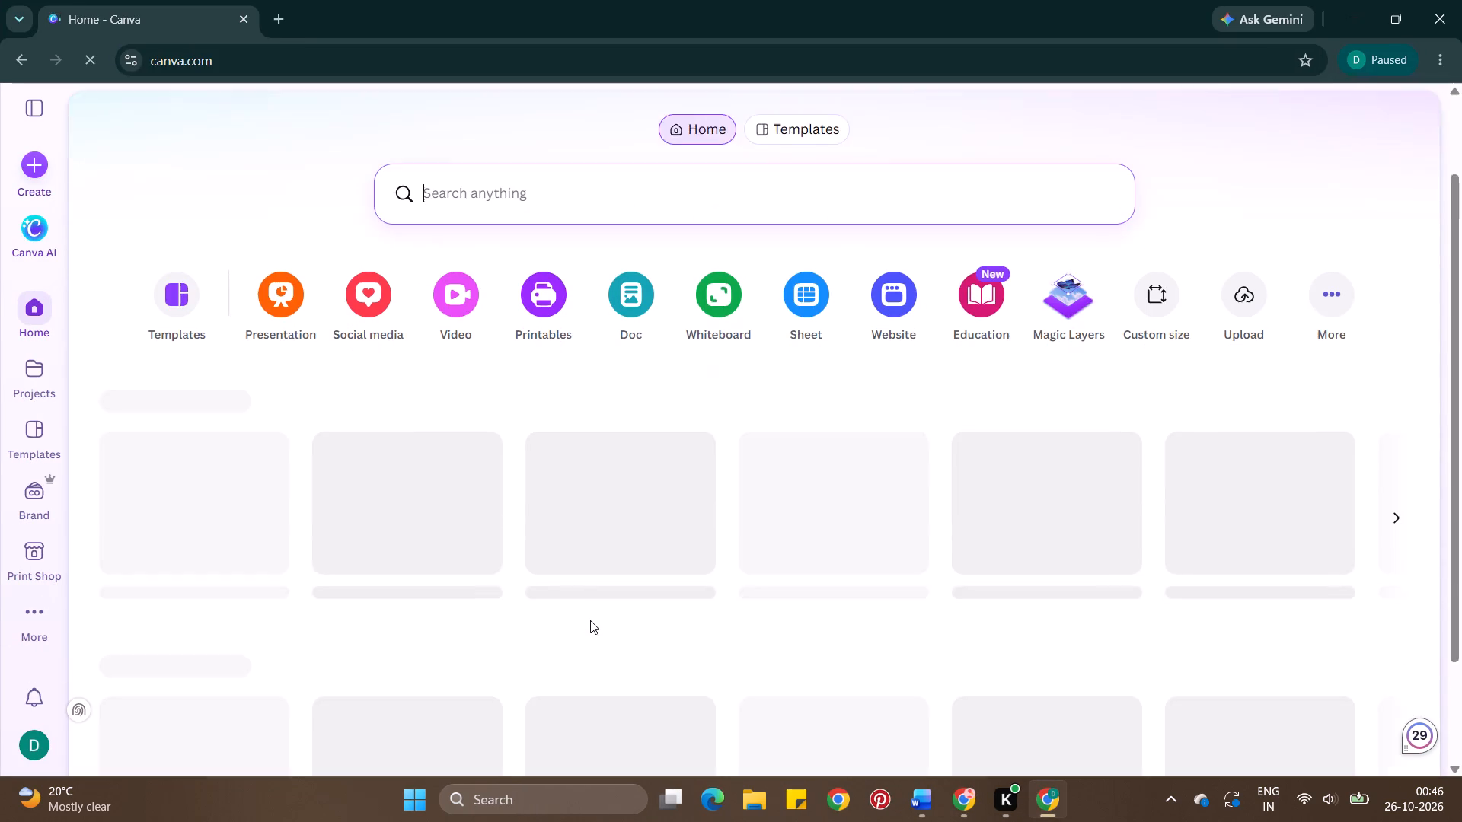
{"action": "scroll", "coordinate": [590, 620], "scroll_direction": "down", "scroll_amount": 3}
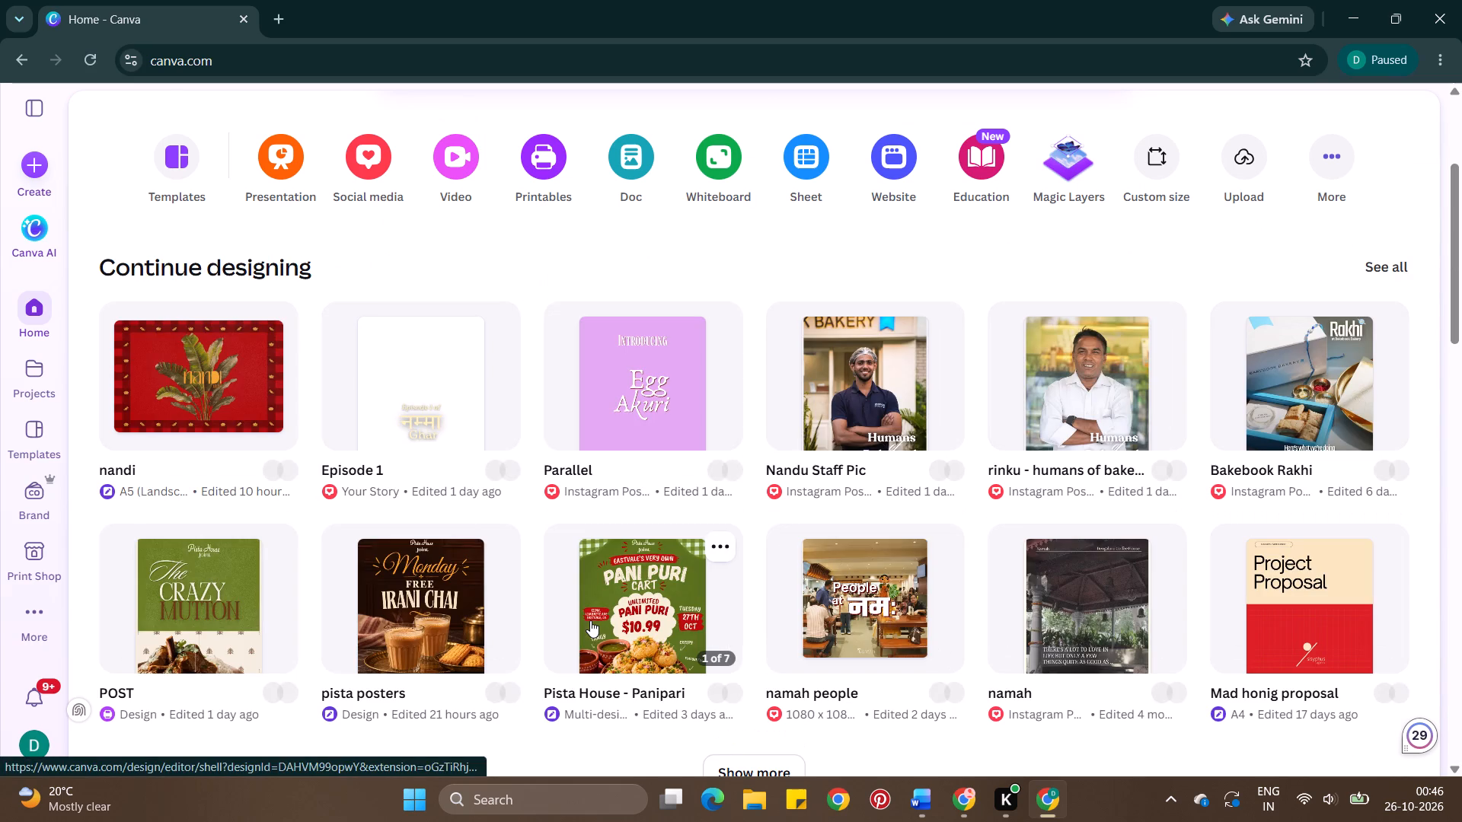
{"action": "scroll", "coordinate": [590, 620], "scroll_direction": "down", "scroll_amount": 2}
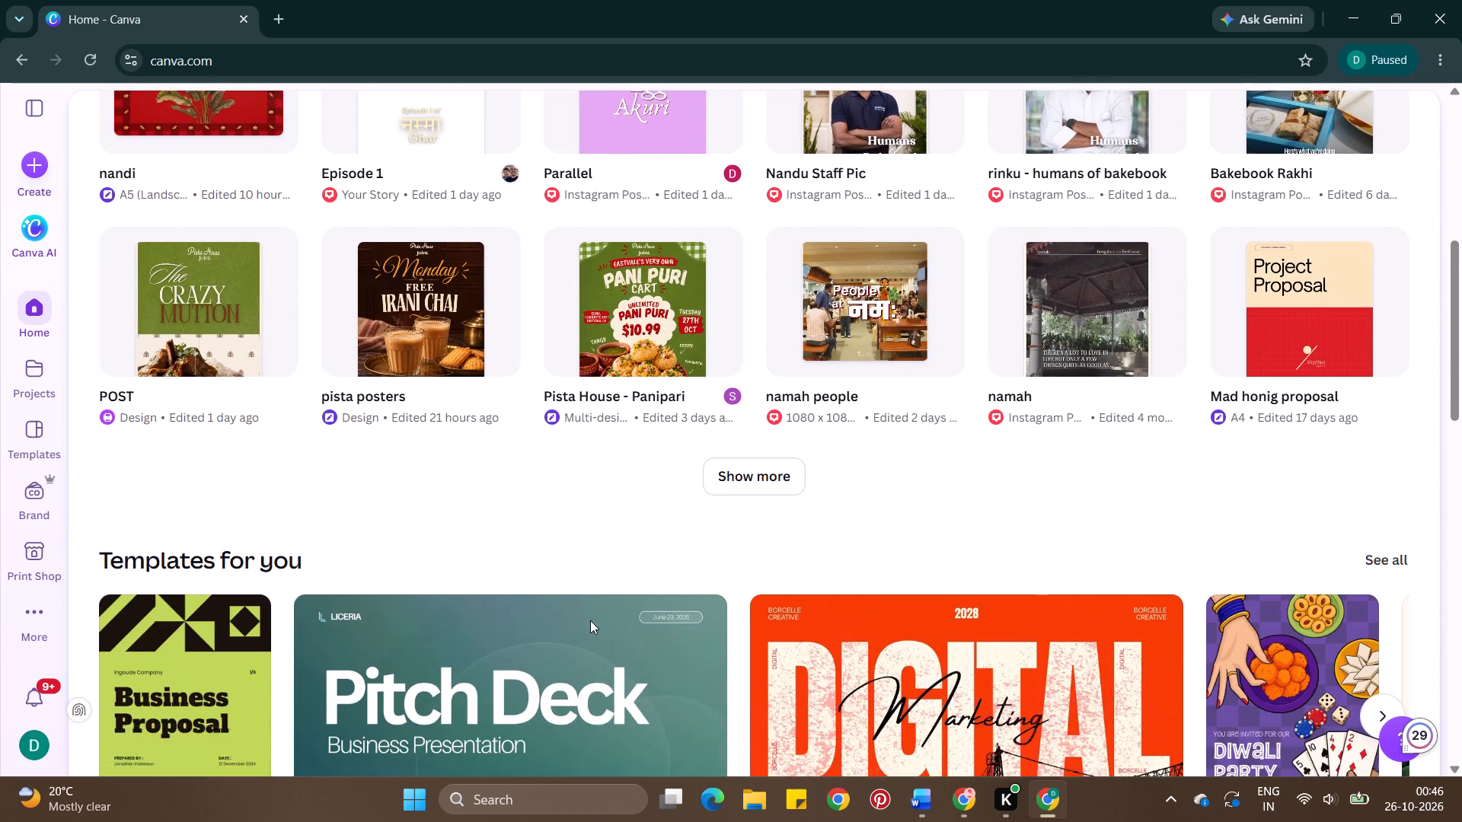
{"action": "scroll", "coordinate": [590, 620], "scroll_direction": "down", "scroll_amount": 1}
{"action": "left_click", "coordinate": [446, 250]}
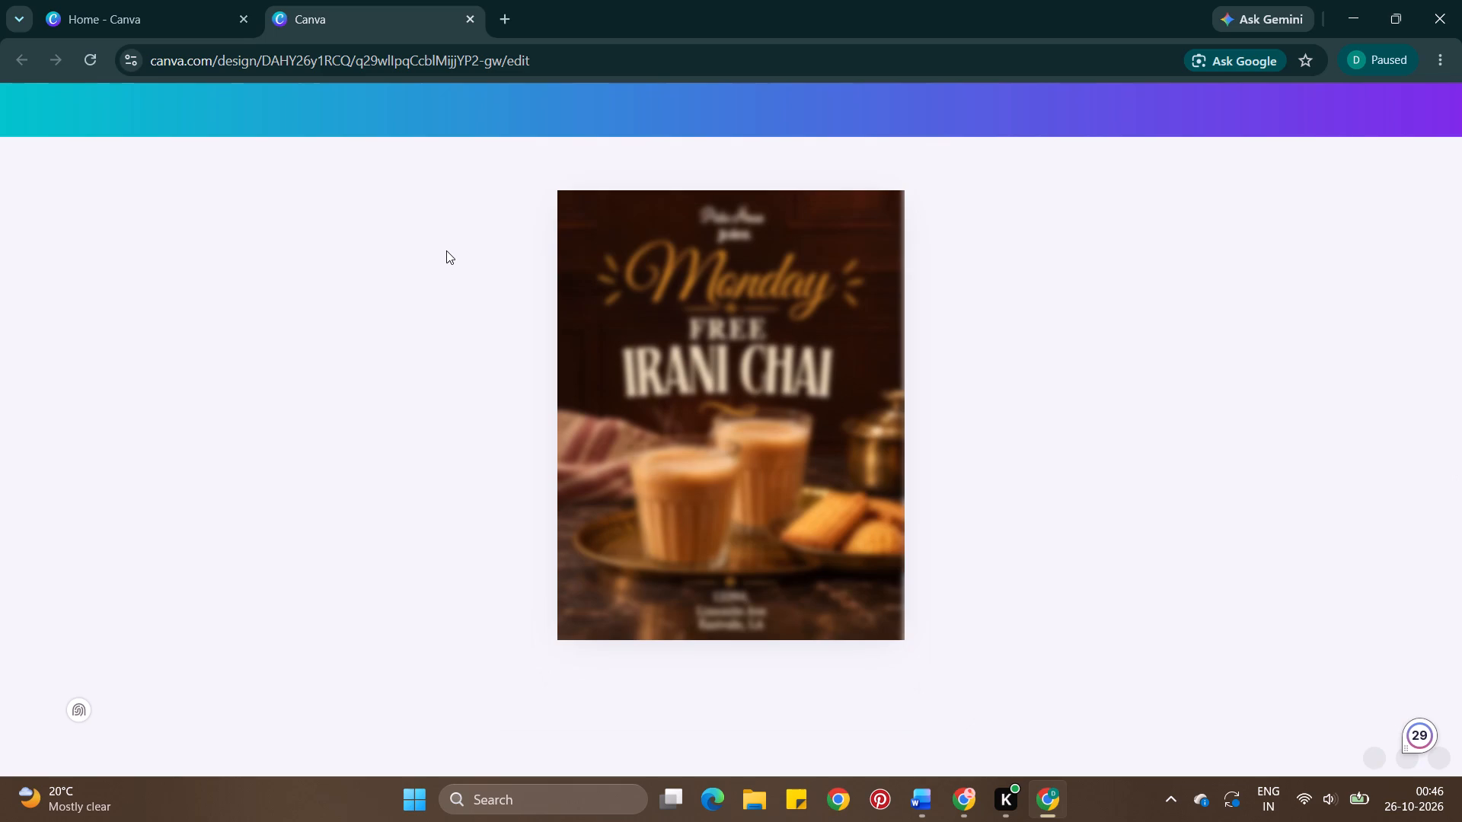
Go through the poster pages to page 5, Tuesday Double Dhamaka, and duplicate that page.
{"action": "scroll", "coordinate": [1029, 463], "scroll_direction": "down", "scroll_amount": 1}
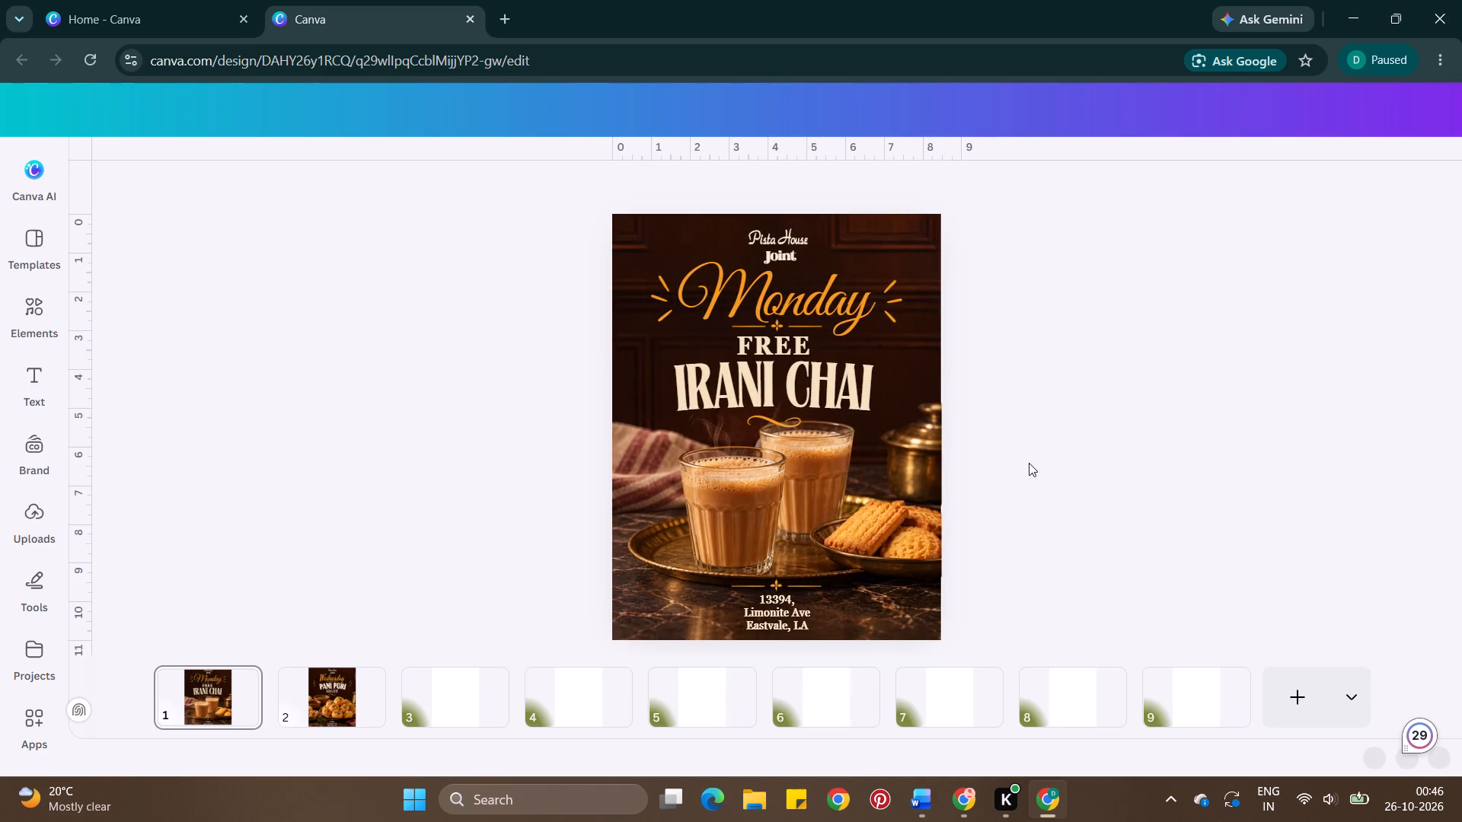
{"action": "scroll", "coordinate": [1029, 463], "scroll_direction": "down", "scroll_amount": 1}
{"action": "left_click", "coordinate": [428, 687]}
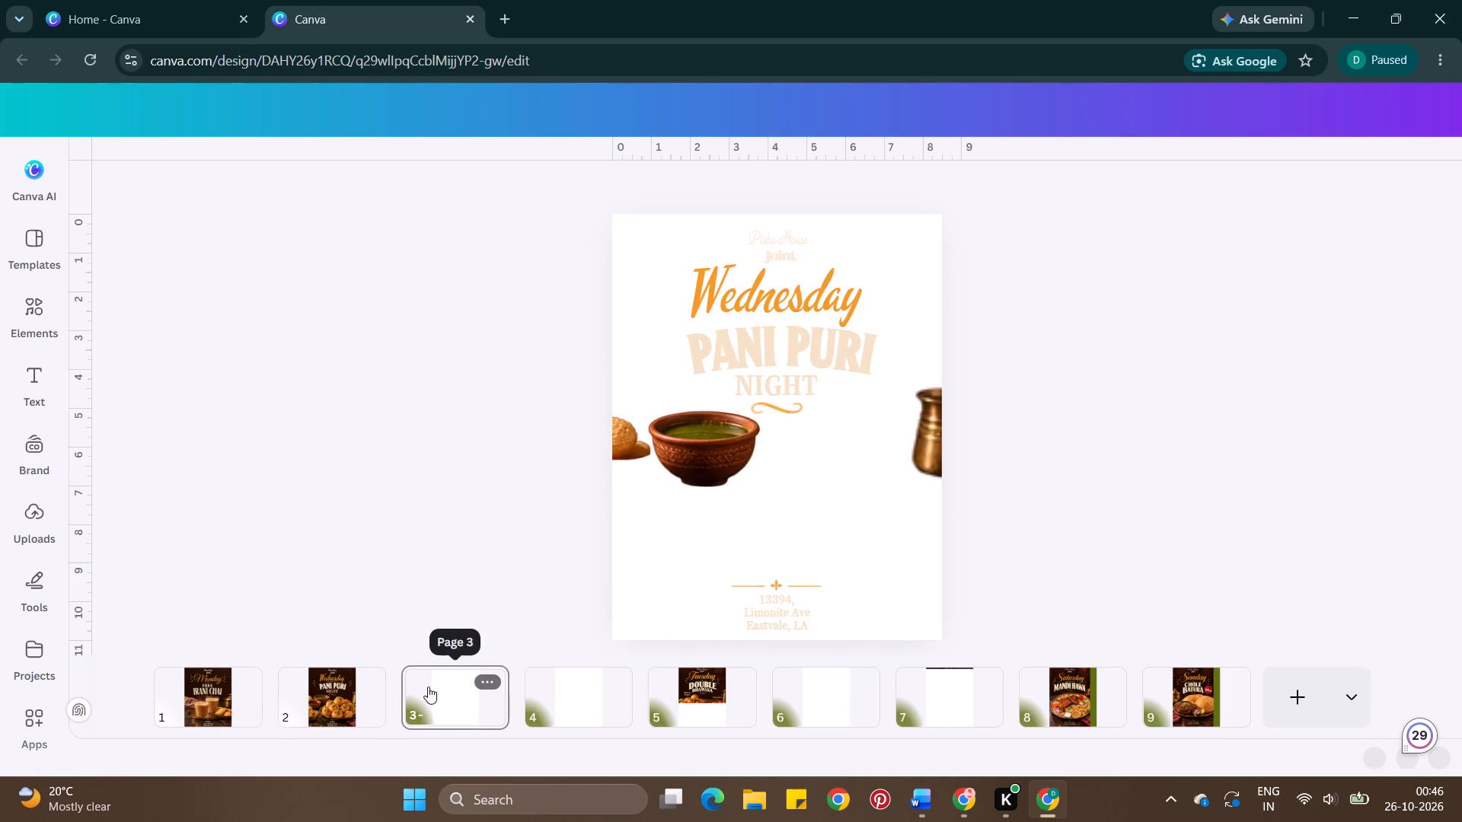
{"action": "left_click", "coordinate": [598, 718]}
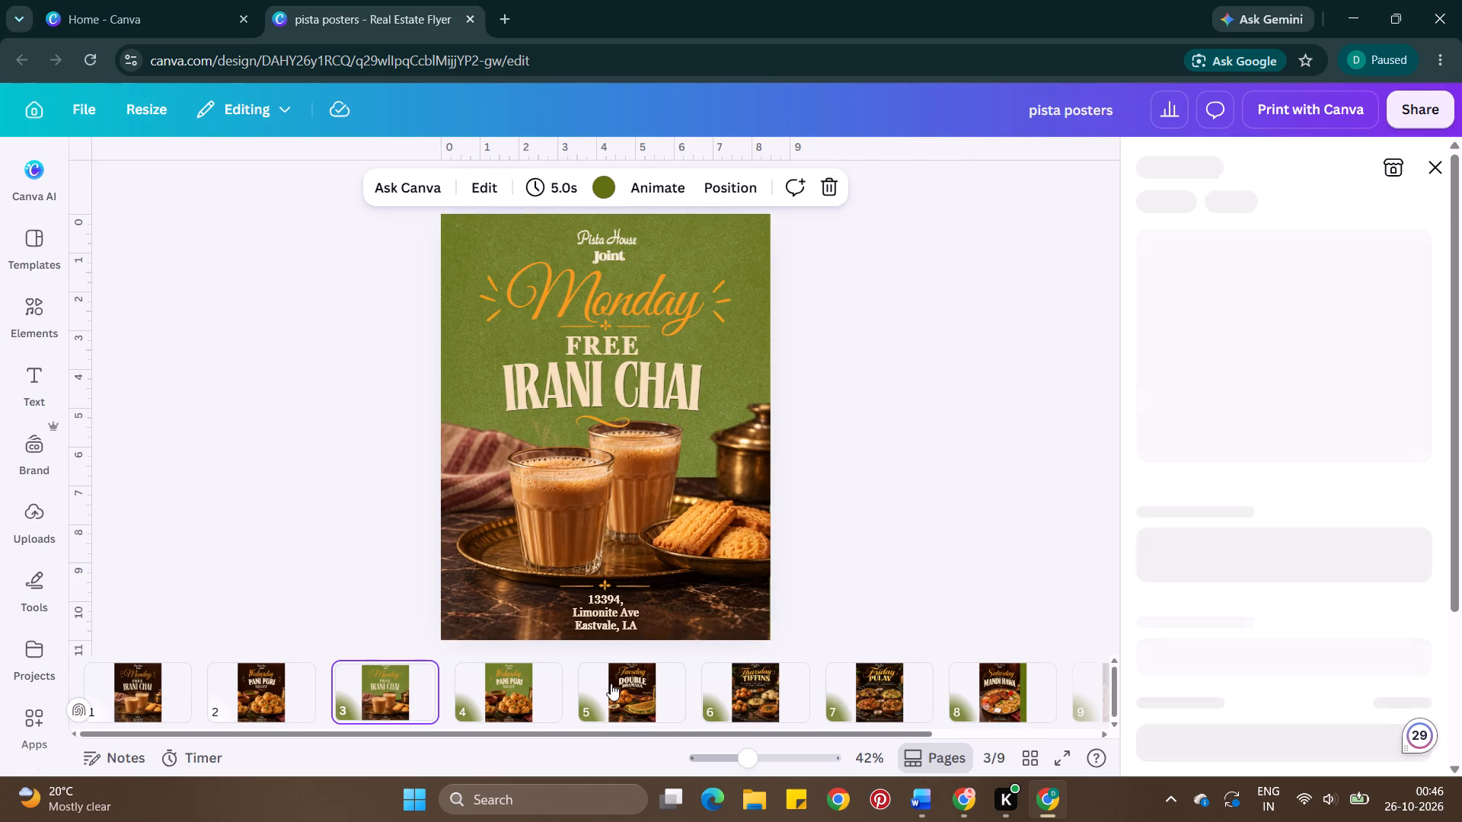
{"action": "left_click", "coordinate": [611, 683]}
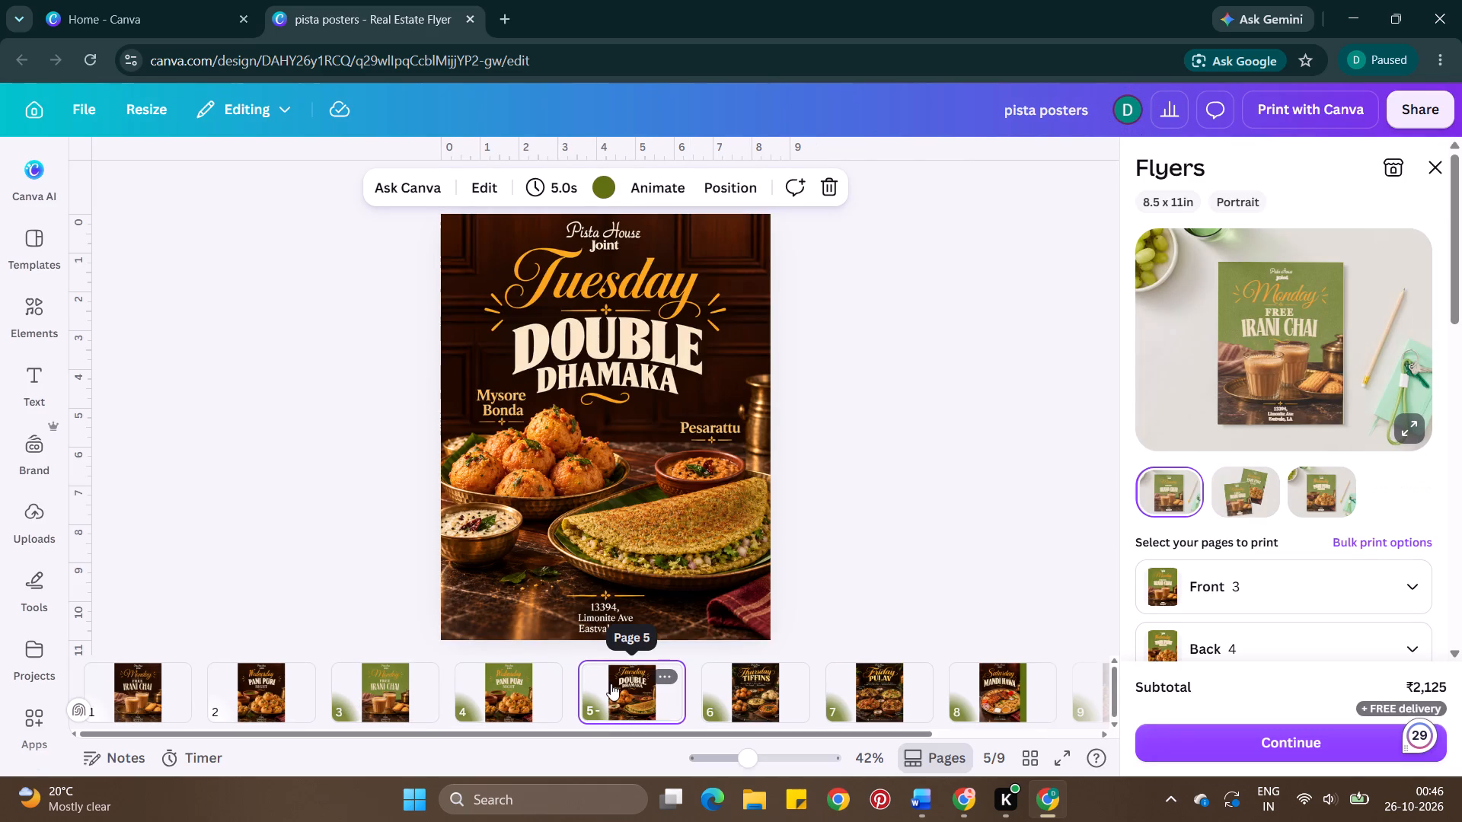
{"action": "left_click", "coordinate": [611, 683]}
{"action": "key", "text": "ctrl+d"}
Split the poster image on the duplicated Tuesday Double Dhamaka page into editable layers with Magic Layers.
{"action": "left_click", "coordinate": [645, 343]}
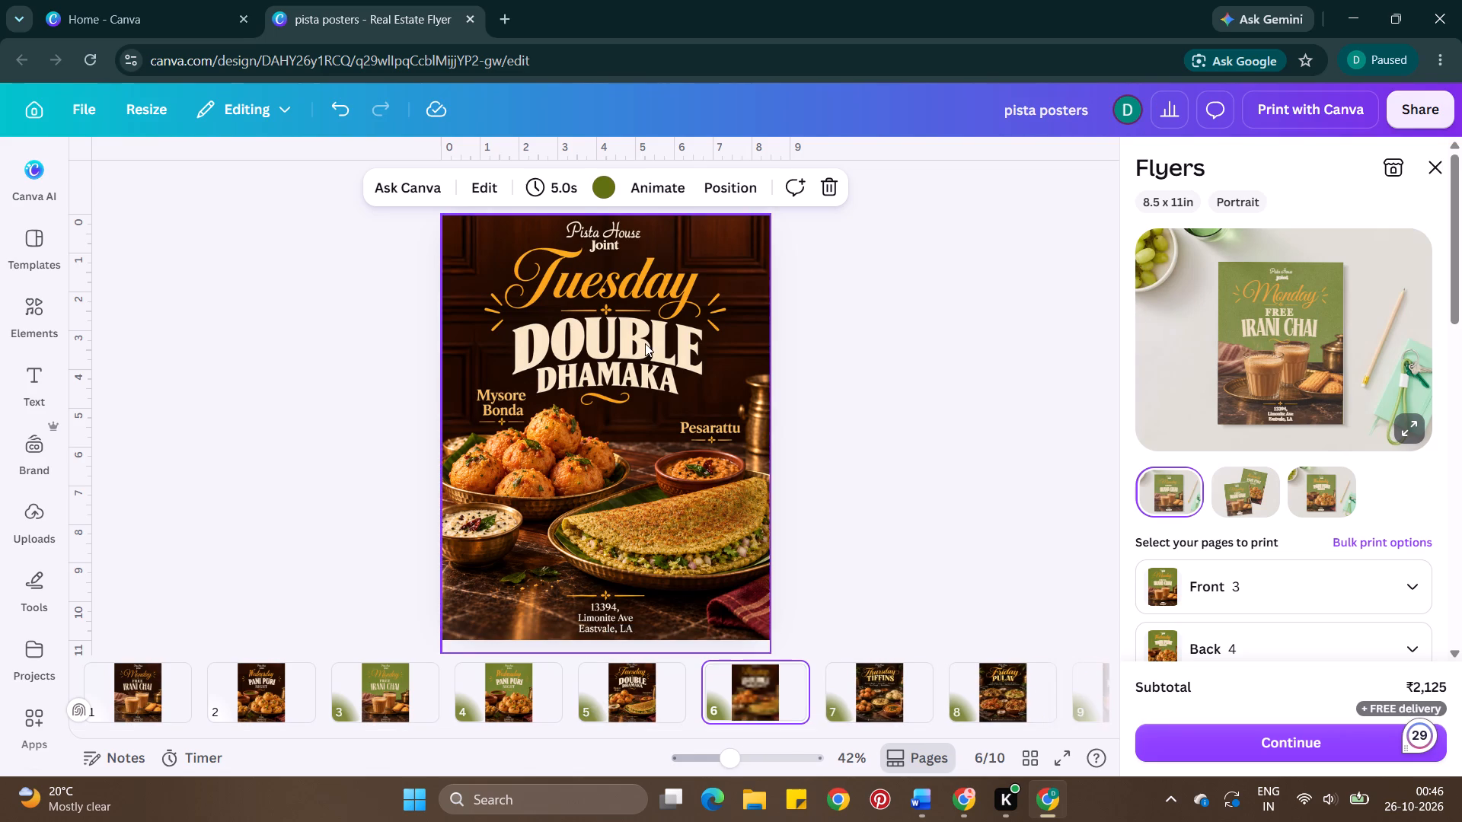
{"action": "left_click", "coordinate": [237, 183]}
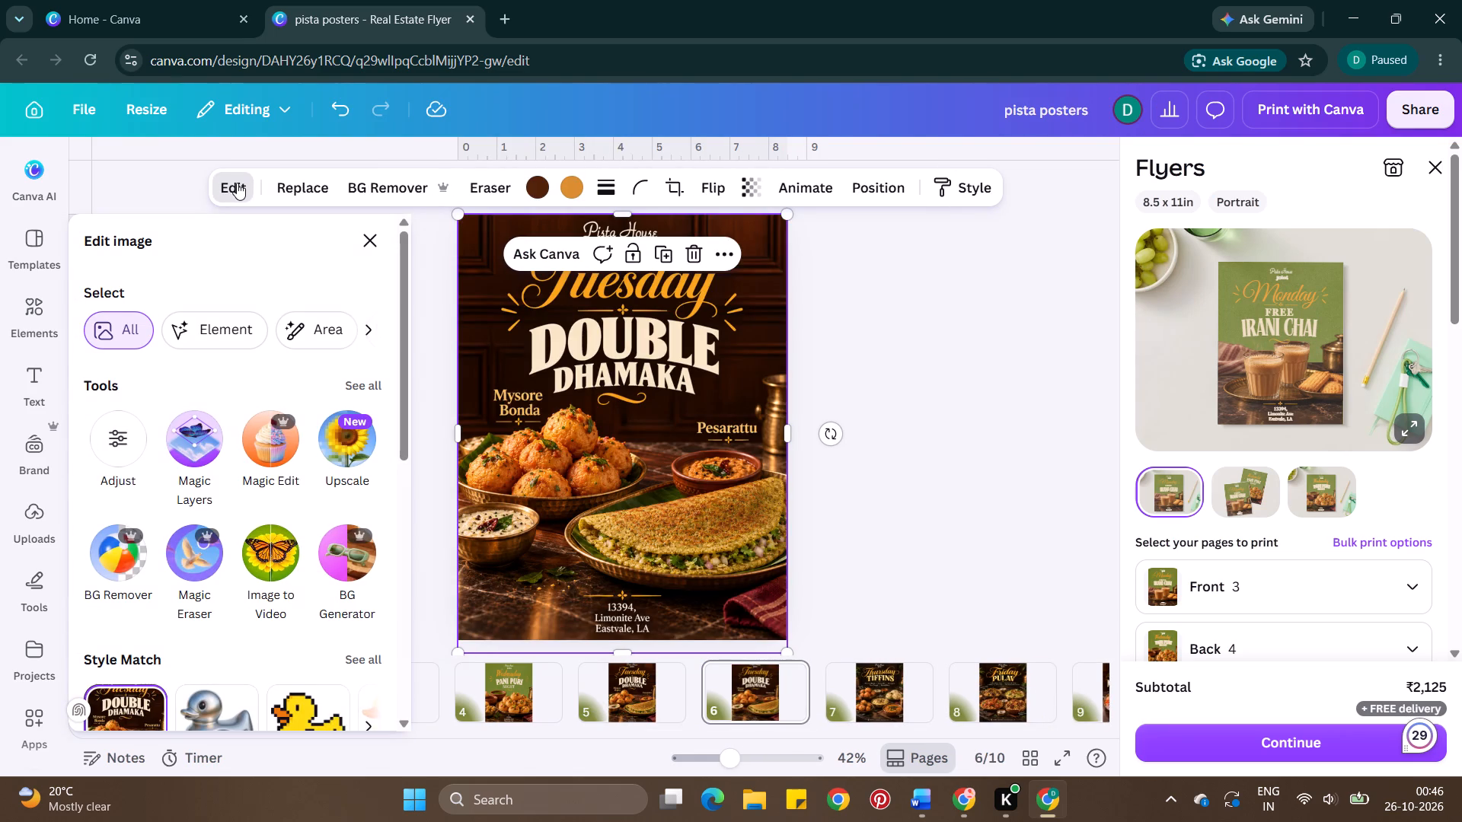
{"action": "left_click", "coordinate": [205, 443]}
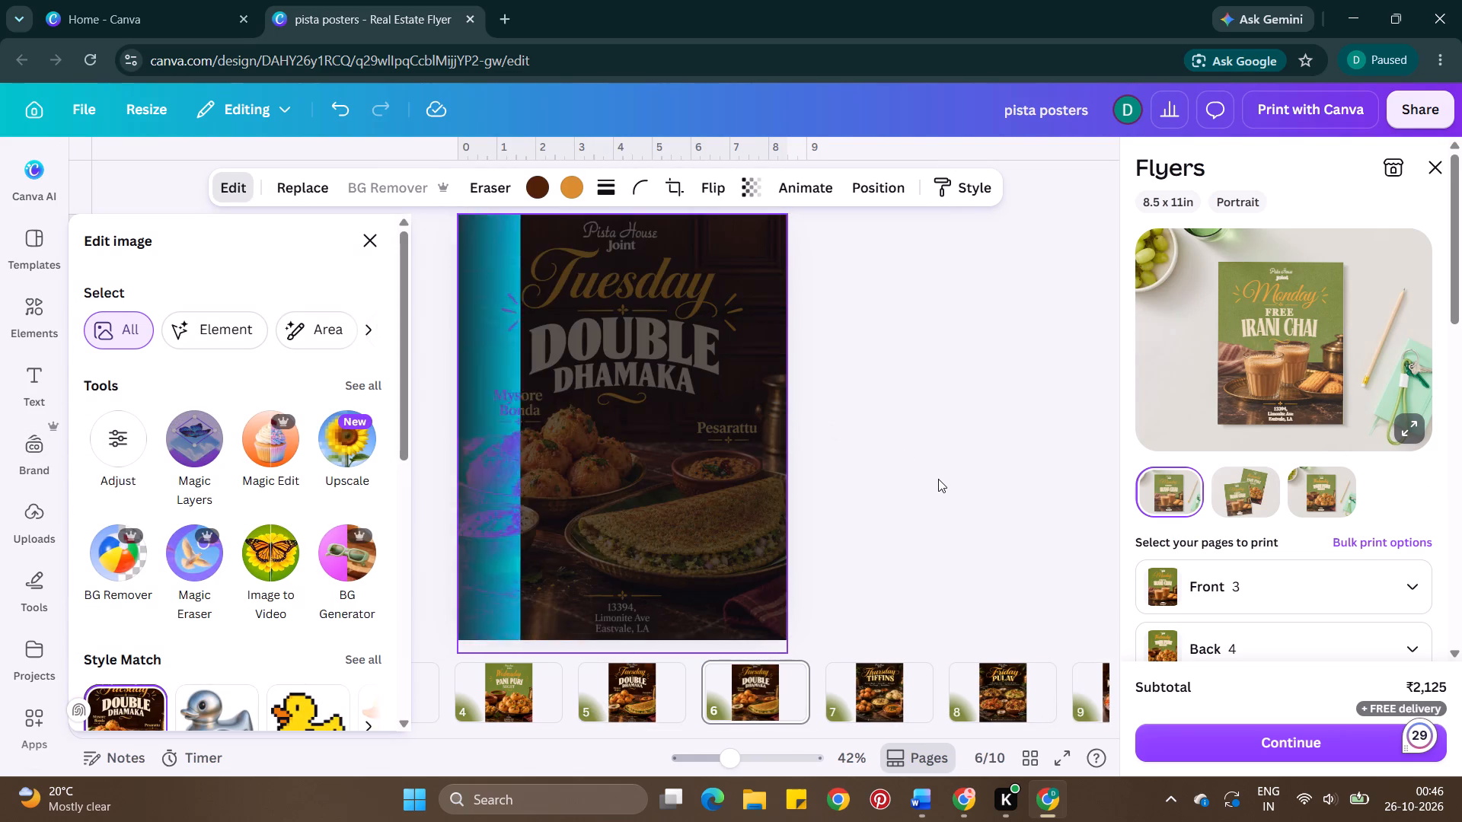
Duplicate the Thursday Tiffins and Friday Pulav poster pages.
{"action": "left_click", "coordinate": [867, 698]}
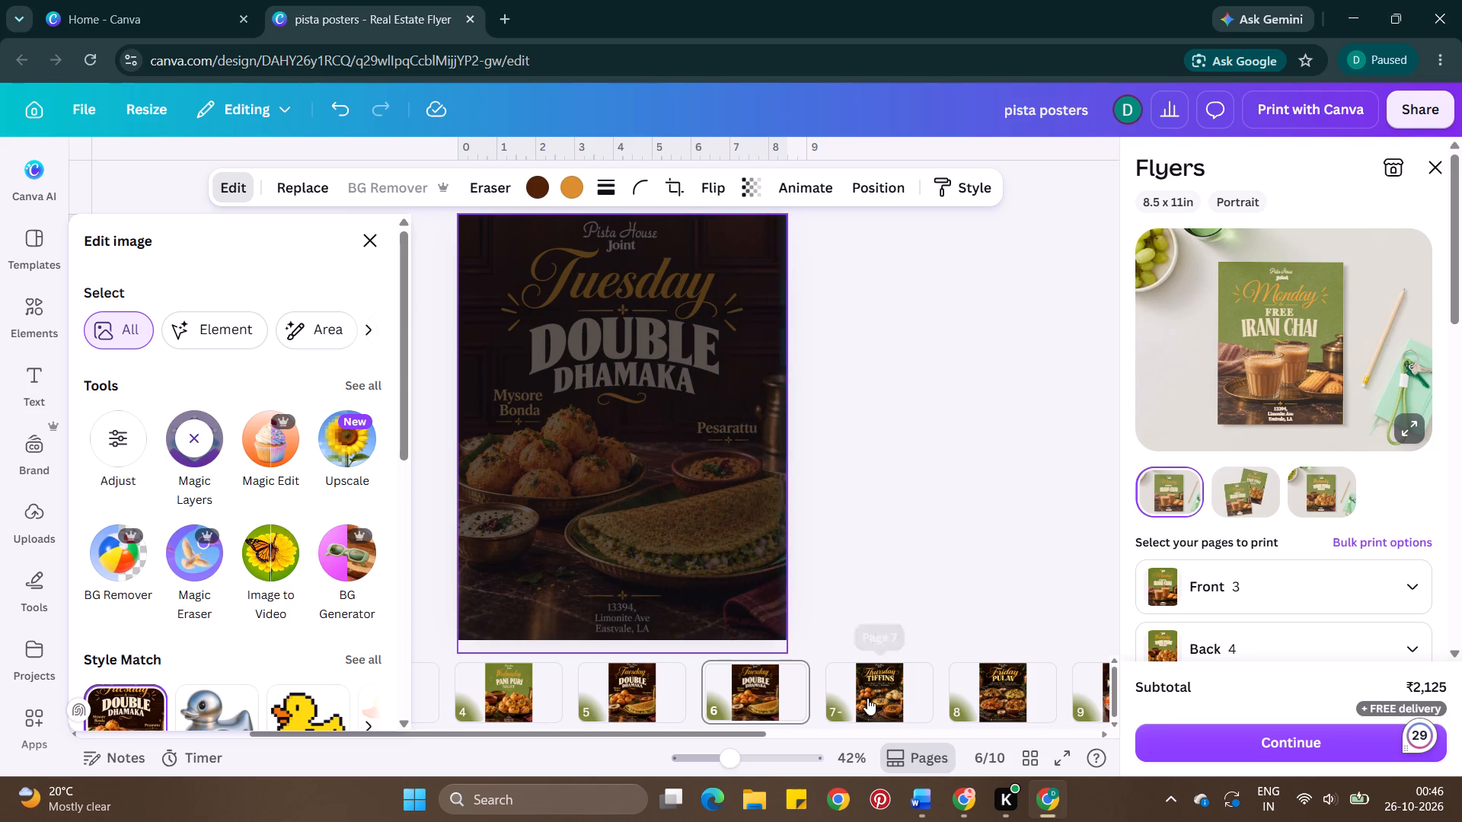
{"action": "scroll", "coordinate": [908, 698], "scroll_direction": "left", "scroll_amount": 1}
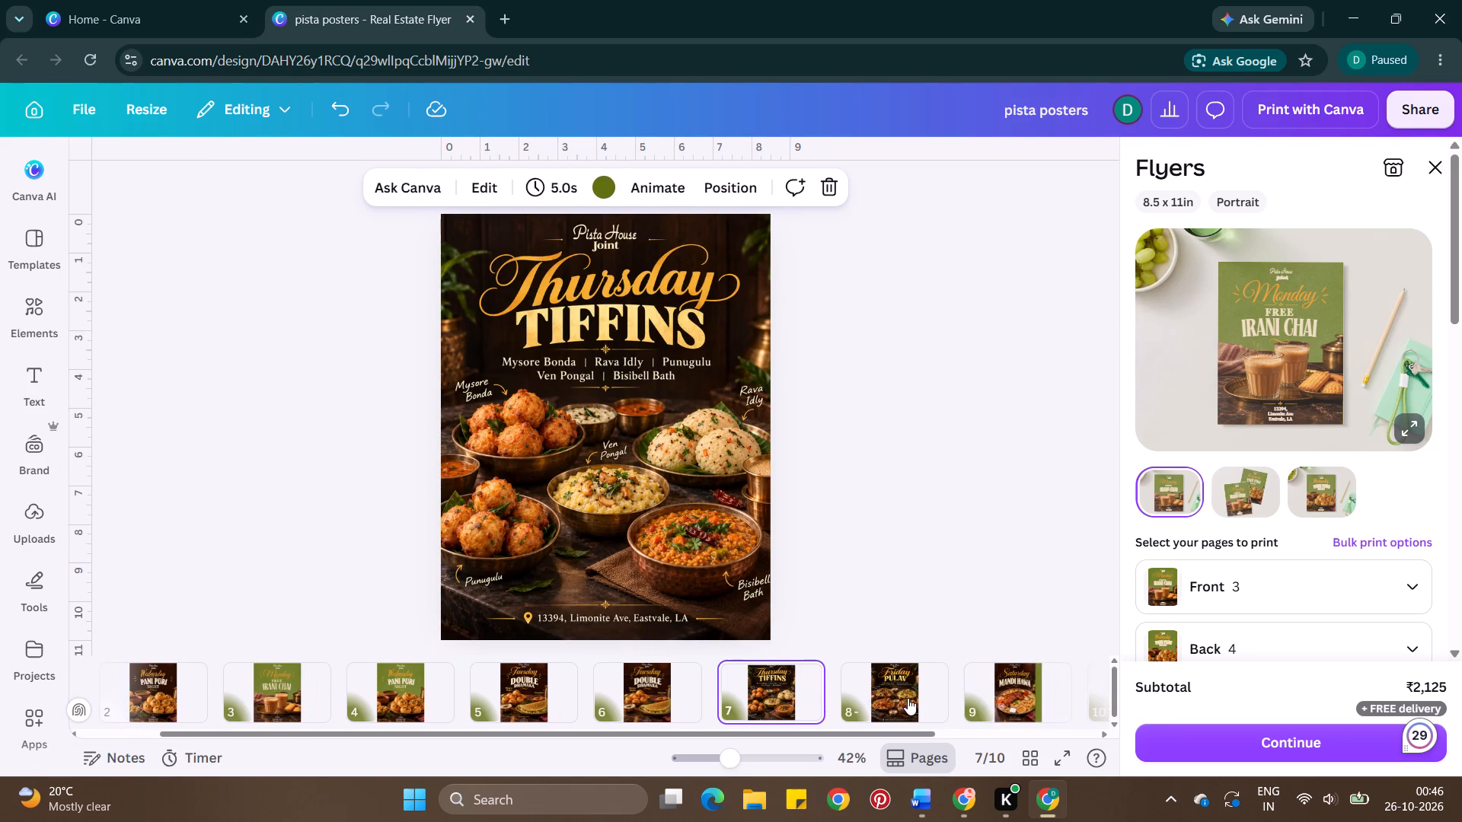
{"action": "scroll", "coordinate": [908, 698], "scroll_direction": "left", "scroll_amount": 1}
{"action": "key", "text": "ctrl+d"}
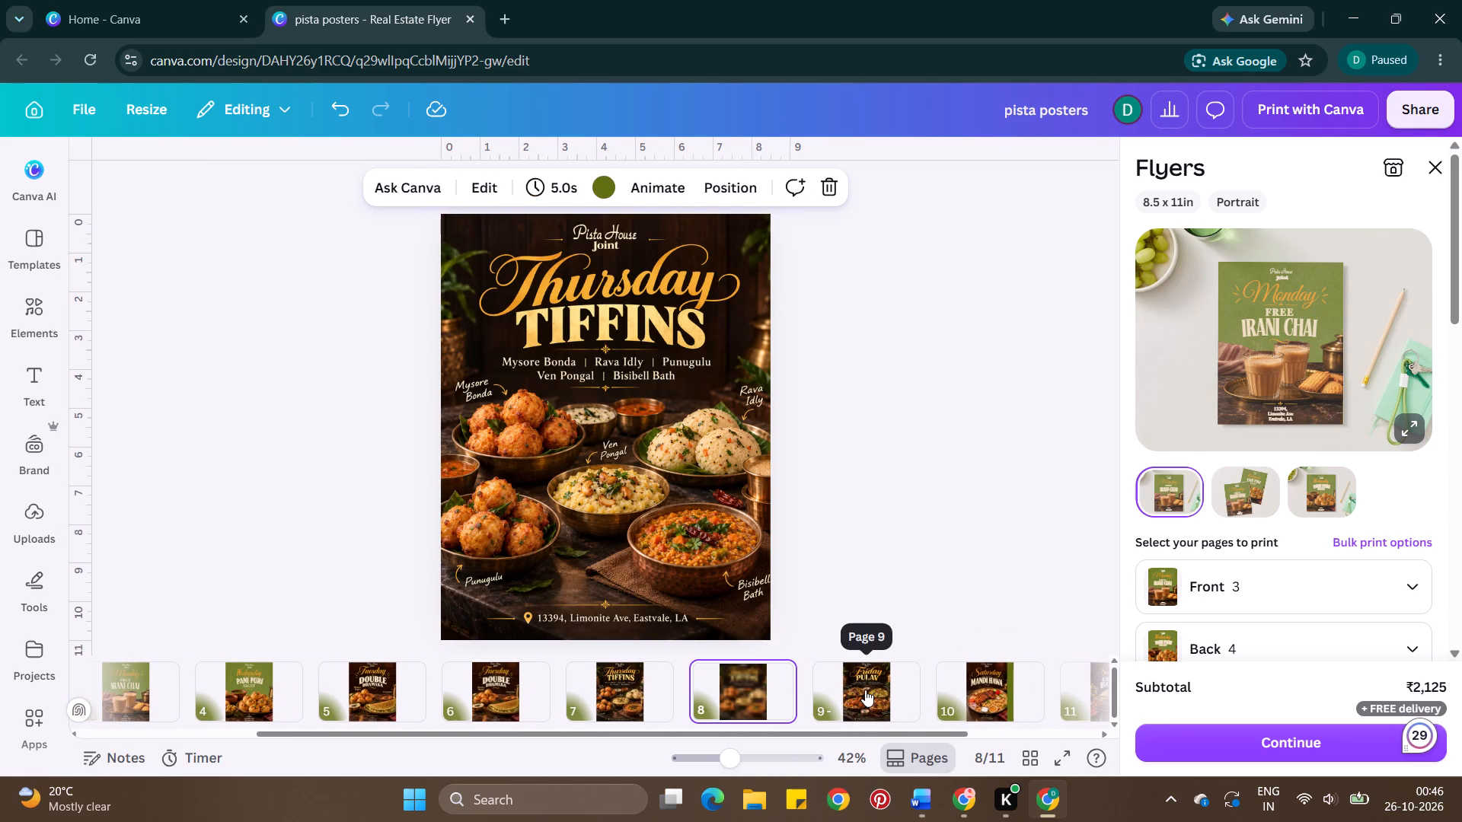
{"action": "left_click", "coordinate": [865, 690]}
{"action": "key", "text": "ctrl+d"}
Duplicate the Saturday Mandi Hawa and Sunday Chole Batura poster pages.
{"action": "scroll", "coordinate": [865, 690], "scroll_direction": "left", "scroll_amount": 2}
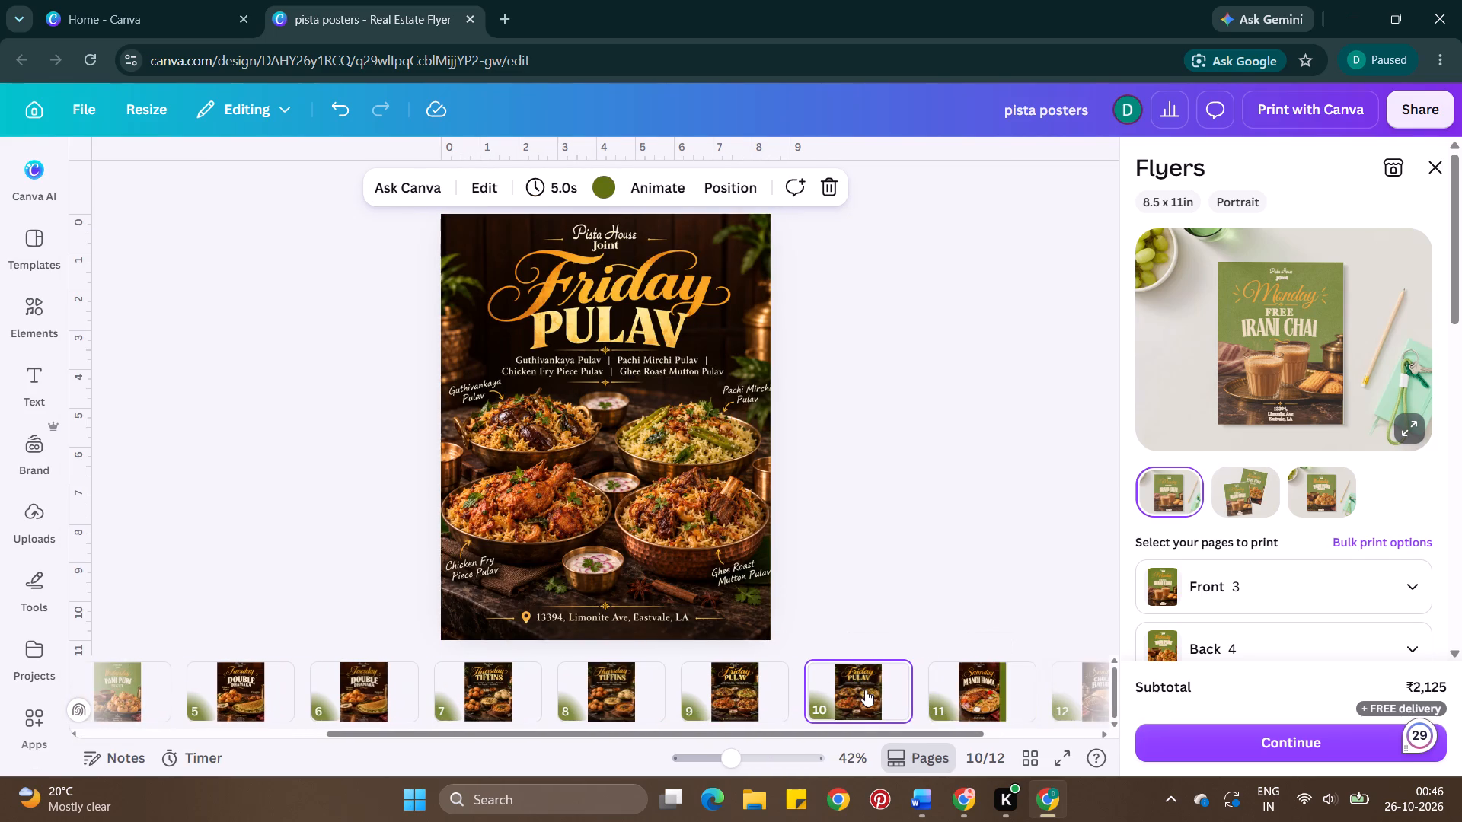
{"action": "left_click", "coordinate": [969, 679]}
{"action": "key", "text": "ctrl+d"}
{"action": "scroll", "coordinate": [969, 679], "scroll_direction": "left", "scroll_amount": 1}
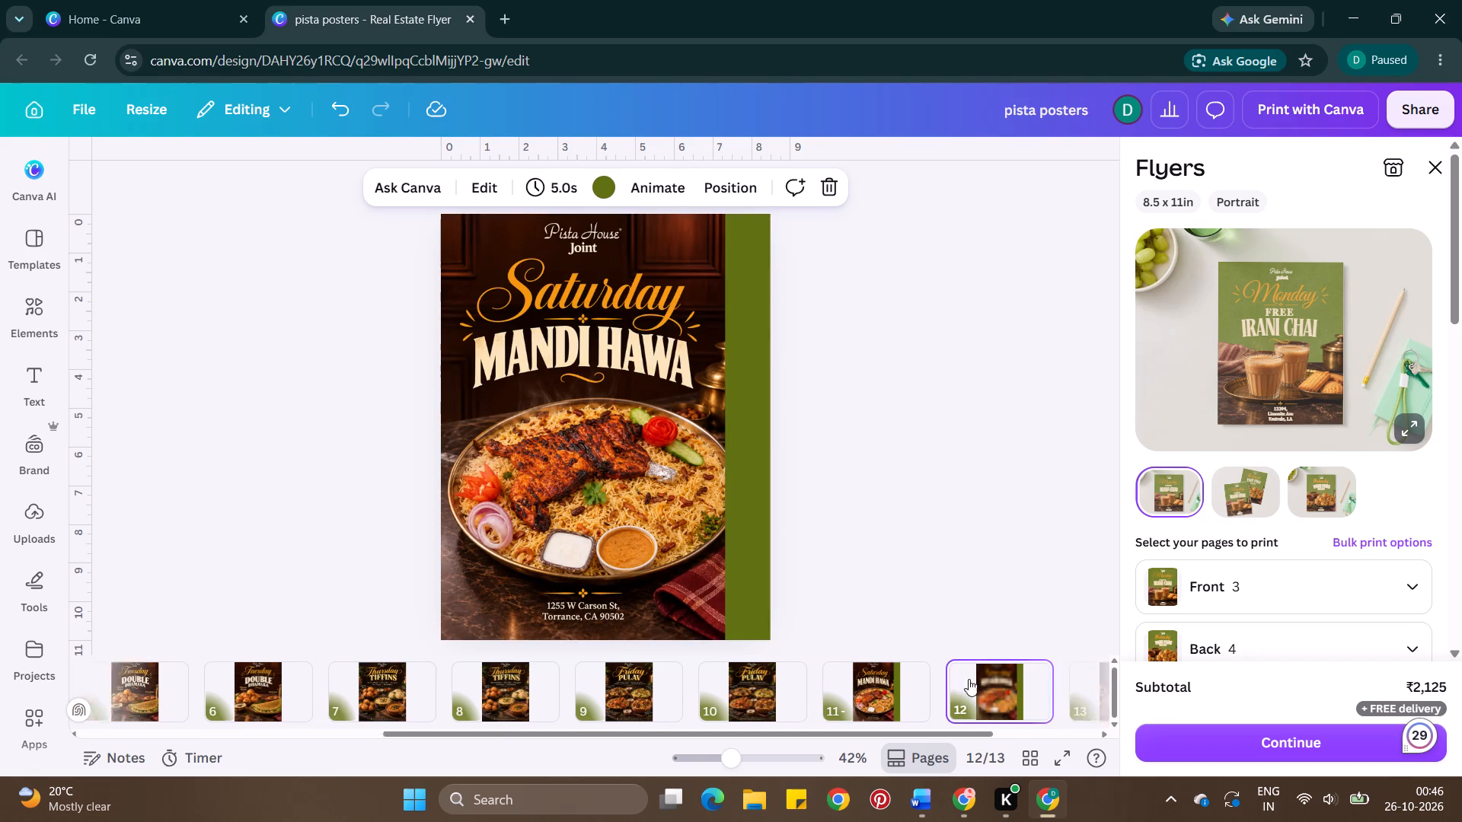
{"action": "scroll", "coordinate": [969, 679], "scroll_direction": "left", "scroll_amount": 2}
{"action": "left_click", "coordinate": [941, 683]}
{"action": "key", "text": "ctrl+d"}
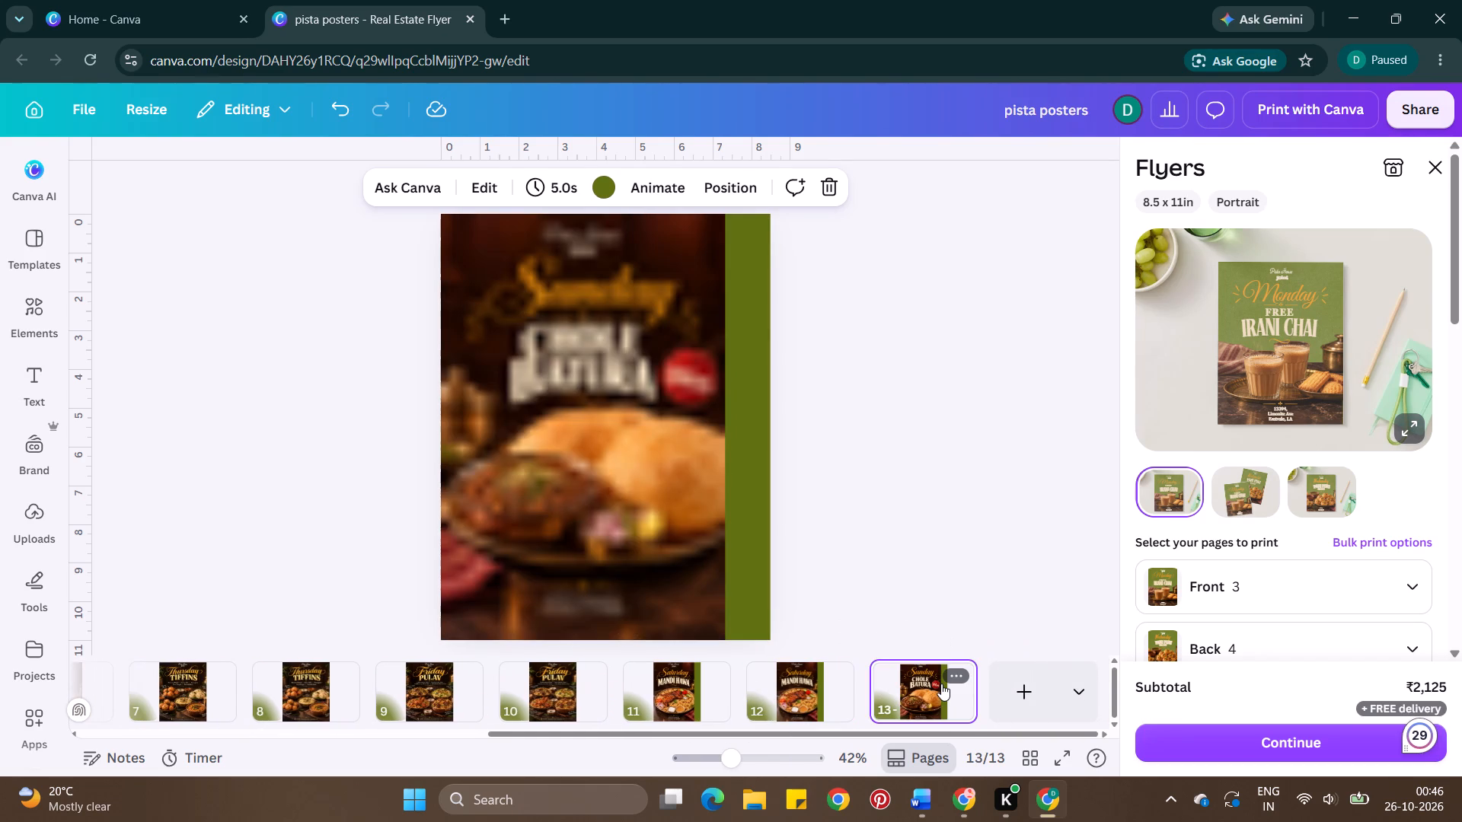
On the split Tuesday Double Dhamaka page, delete the small ornaments under the Mysore Bonda and Pesarattu labels.
{"action": "scroll", "coordinate": [536, 670], "scroll_direction": "right", "scroll_amount": 2}
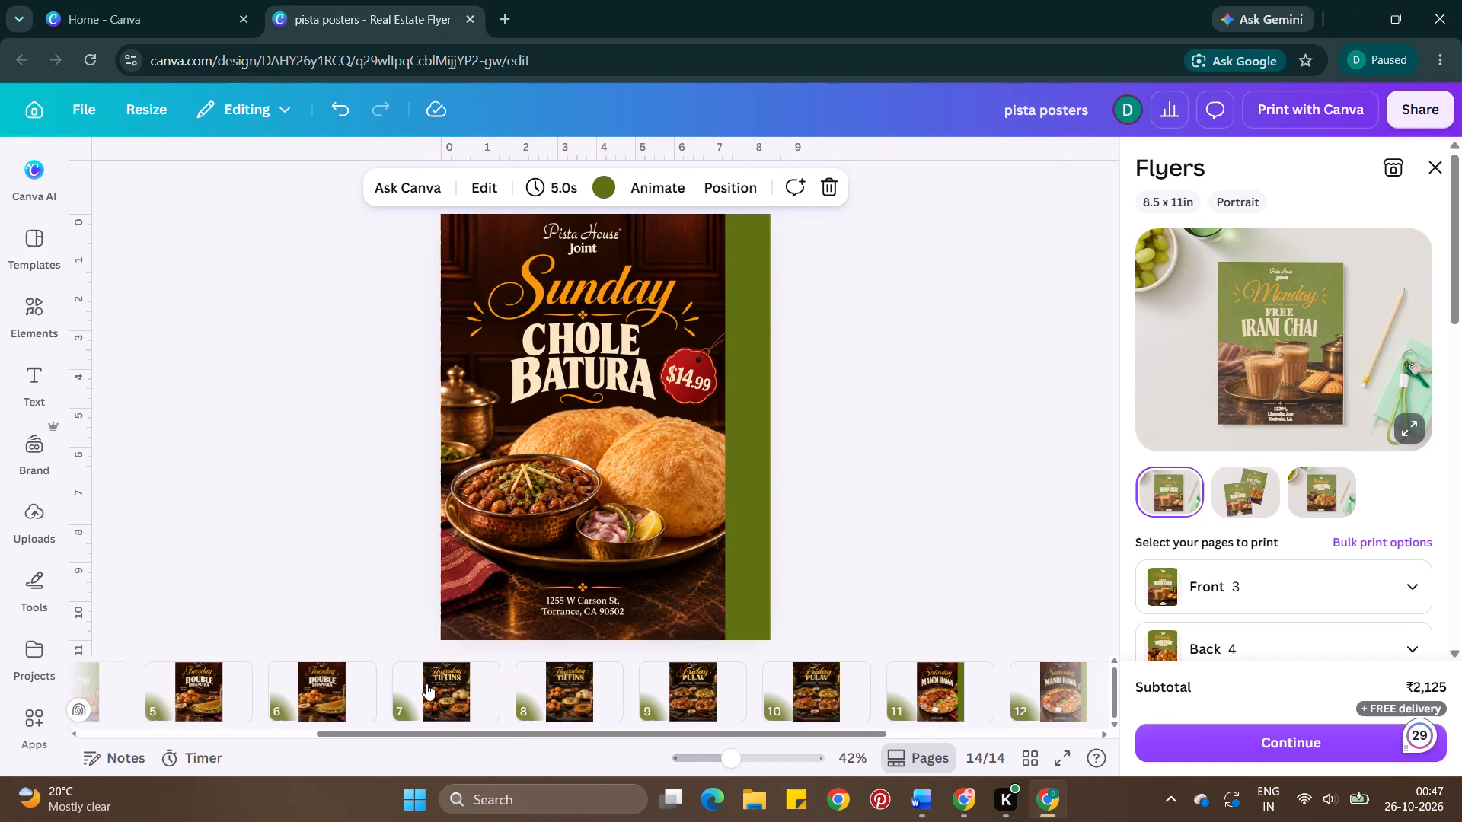
{"action": "scroll", "coordinate": [426, 683], "scroll_direction": "right", "scroll_amount": 2}
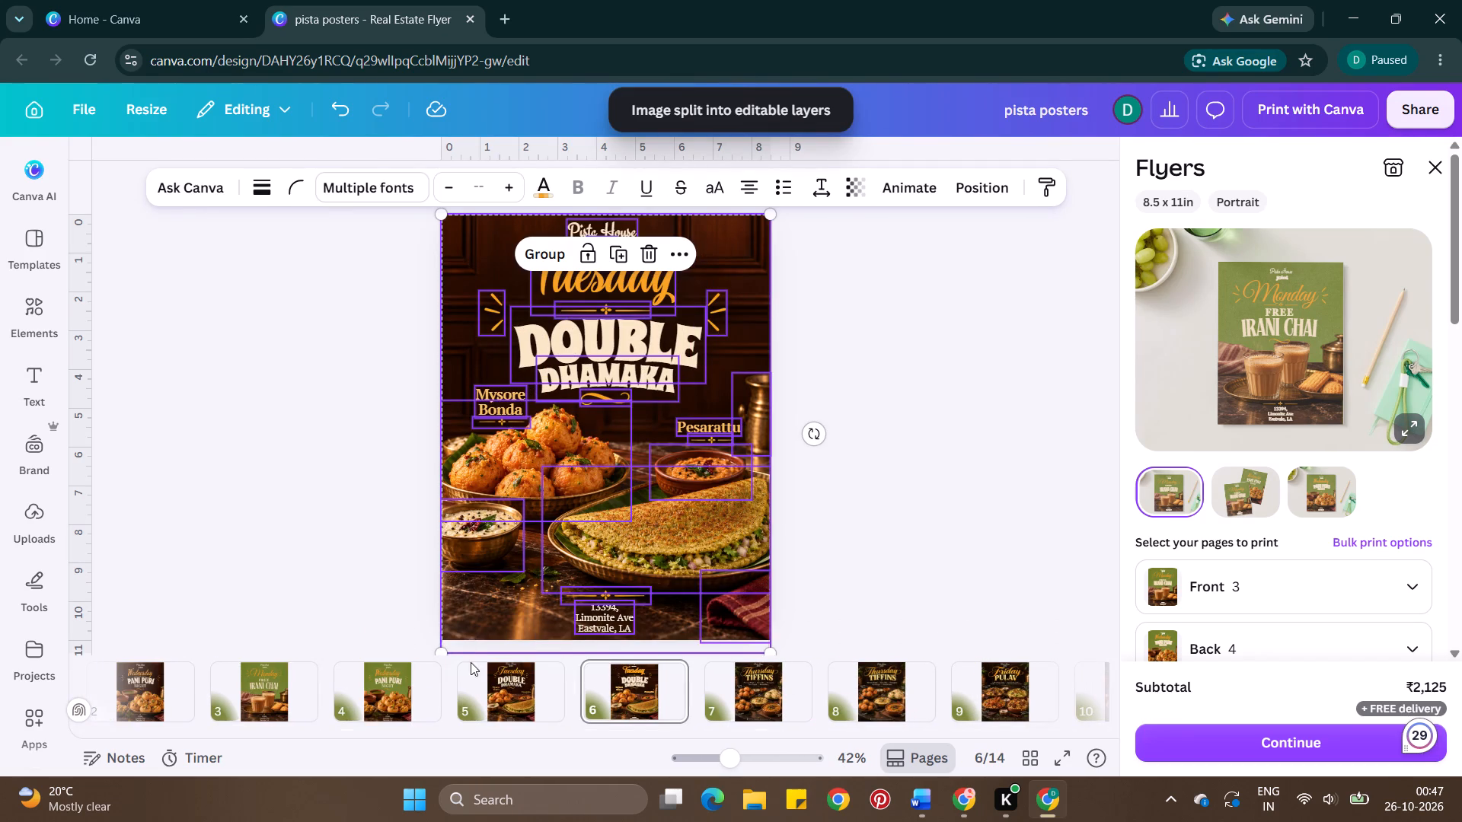
{"action": "double_click", "coordinate": [809, 365]}
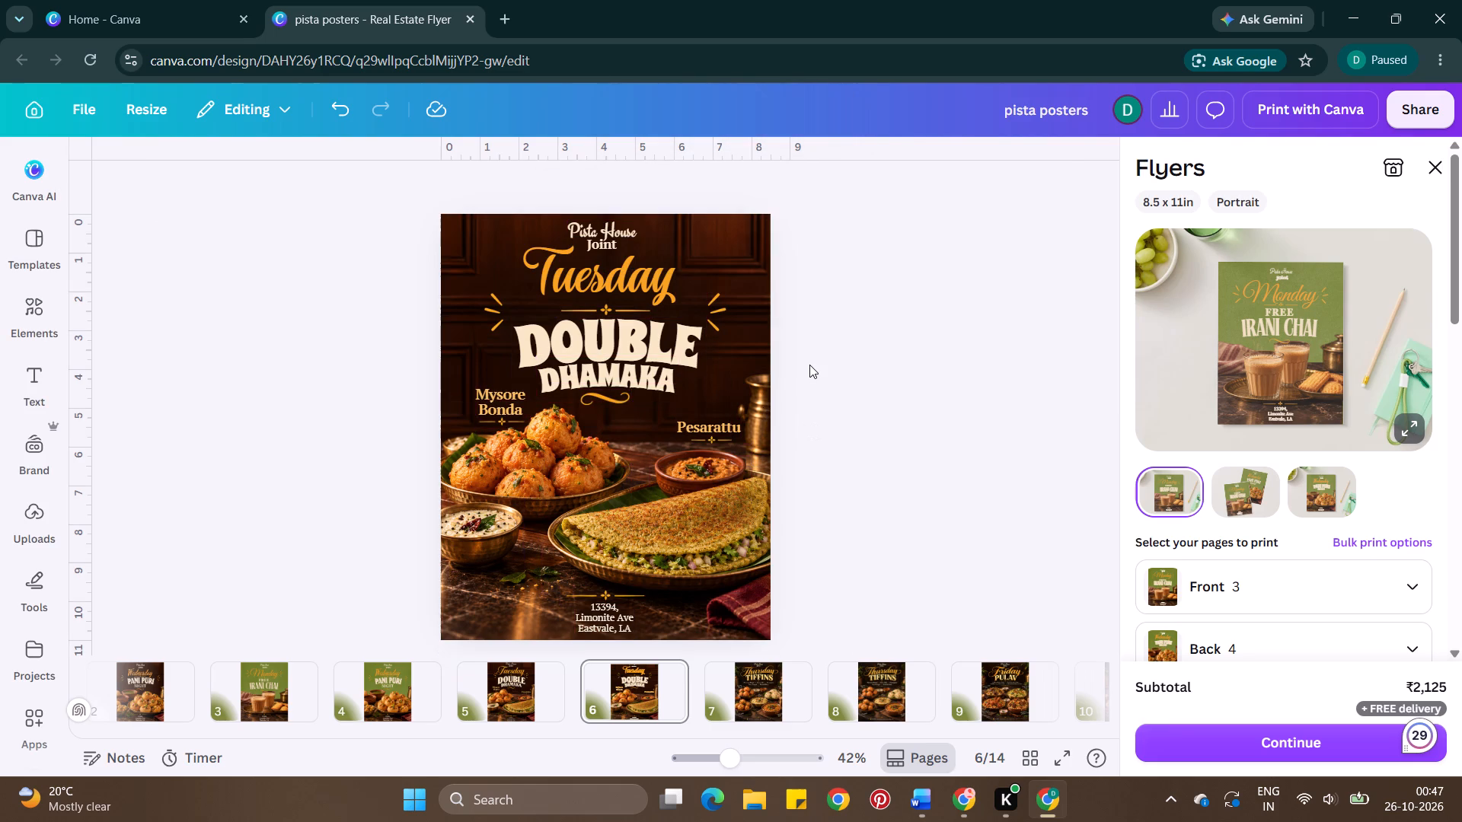
{"action": "left_click", "coordinate": [504, 424]}
{"action": "key", "text": "BackSpace"}
{"action": "left_click", "coordinate": [719, 438]}
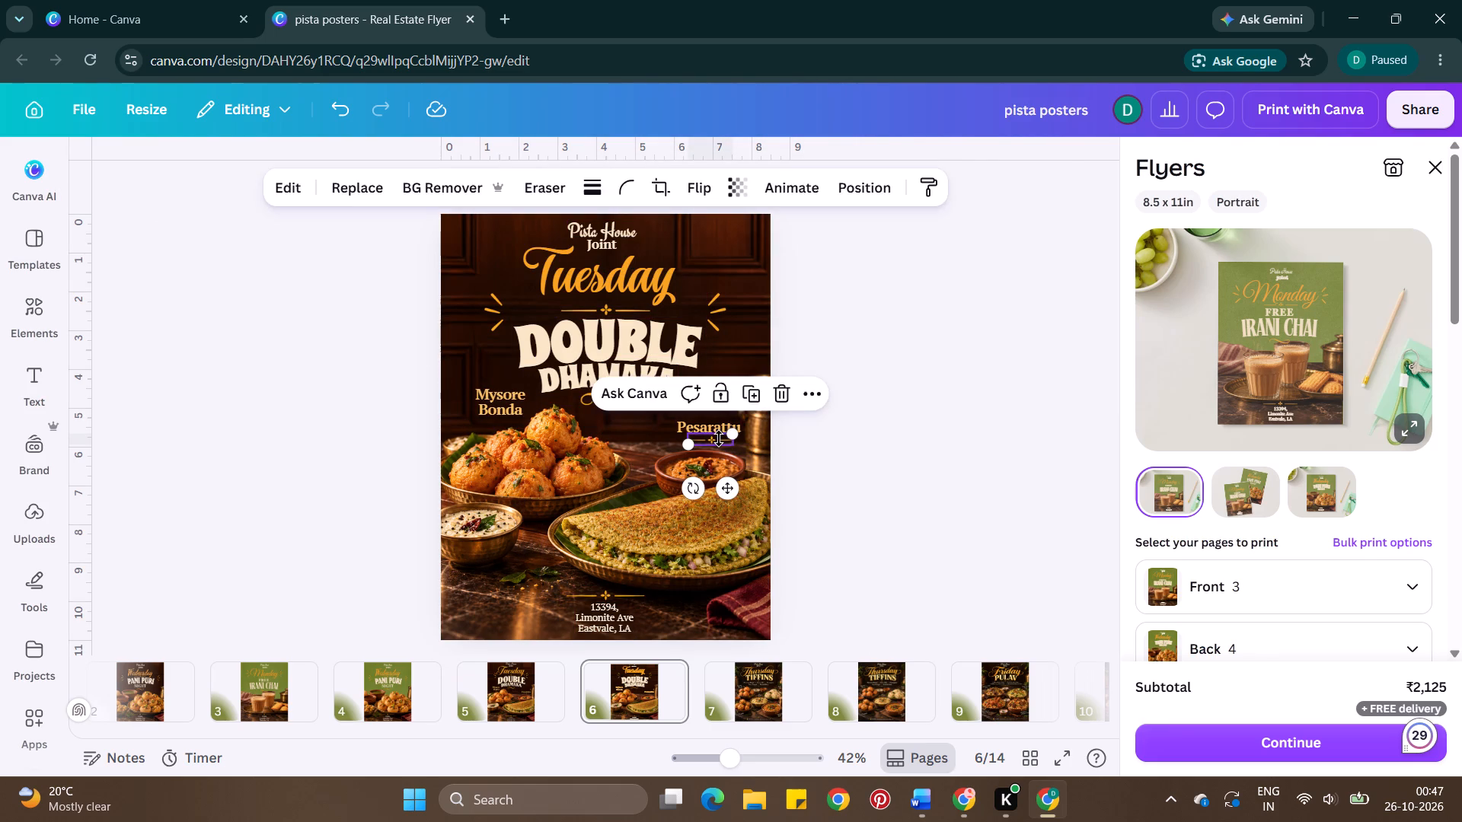
{"action": "key", "text": "BackSpace"}
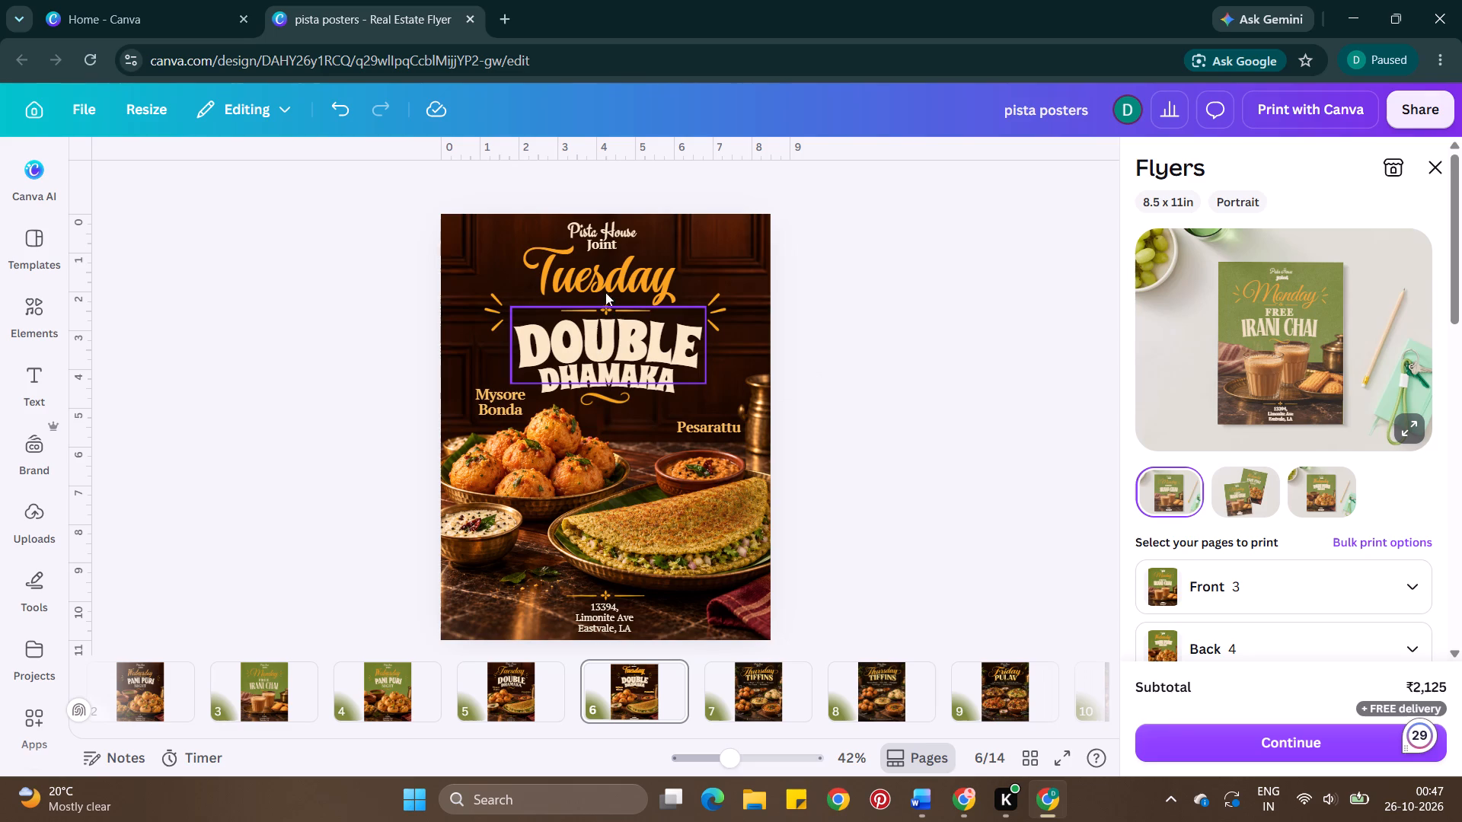
Replace the Pista House Joint heading on the split Tuesday poster with the grouped one copied from the green Wednesday Pani Puri page.
{"action": "scroll", "coordinate": [614, 234], "scroll_direction": "up", "scroll_amount": 1}
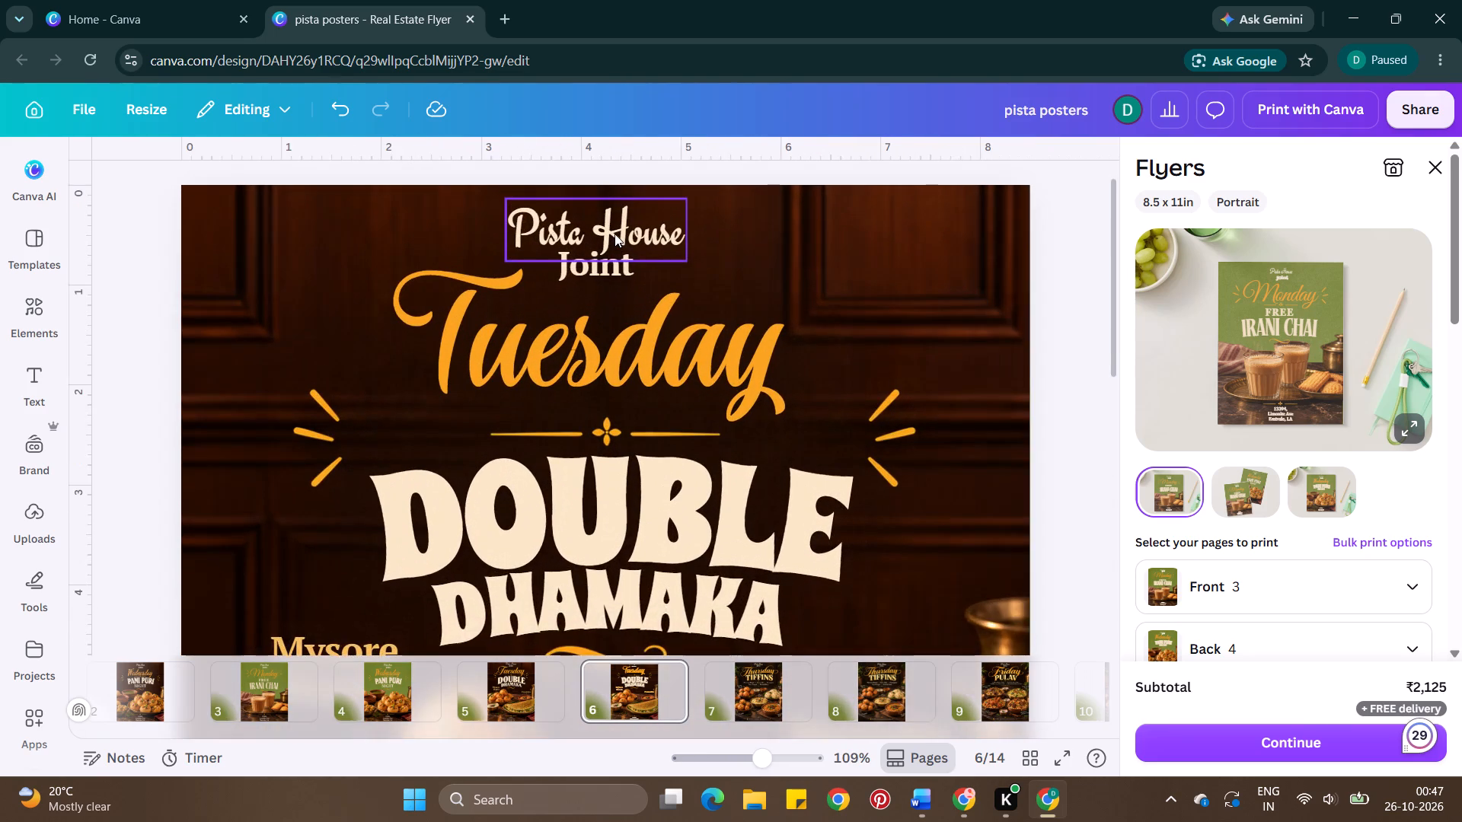
{"action": "left_click_drag", "start_coordinate": [599, 185], "coordinate": [604, 272]}
{"action": "key", "text": "BackSpace"}
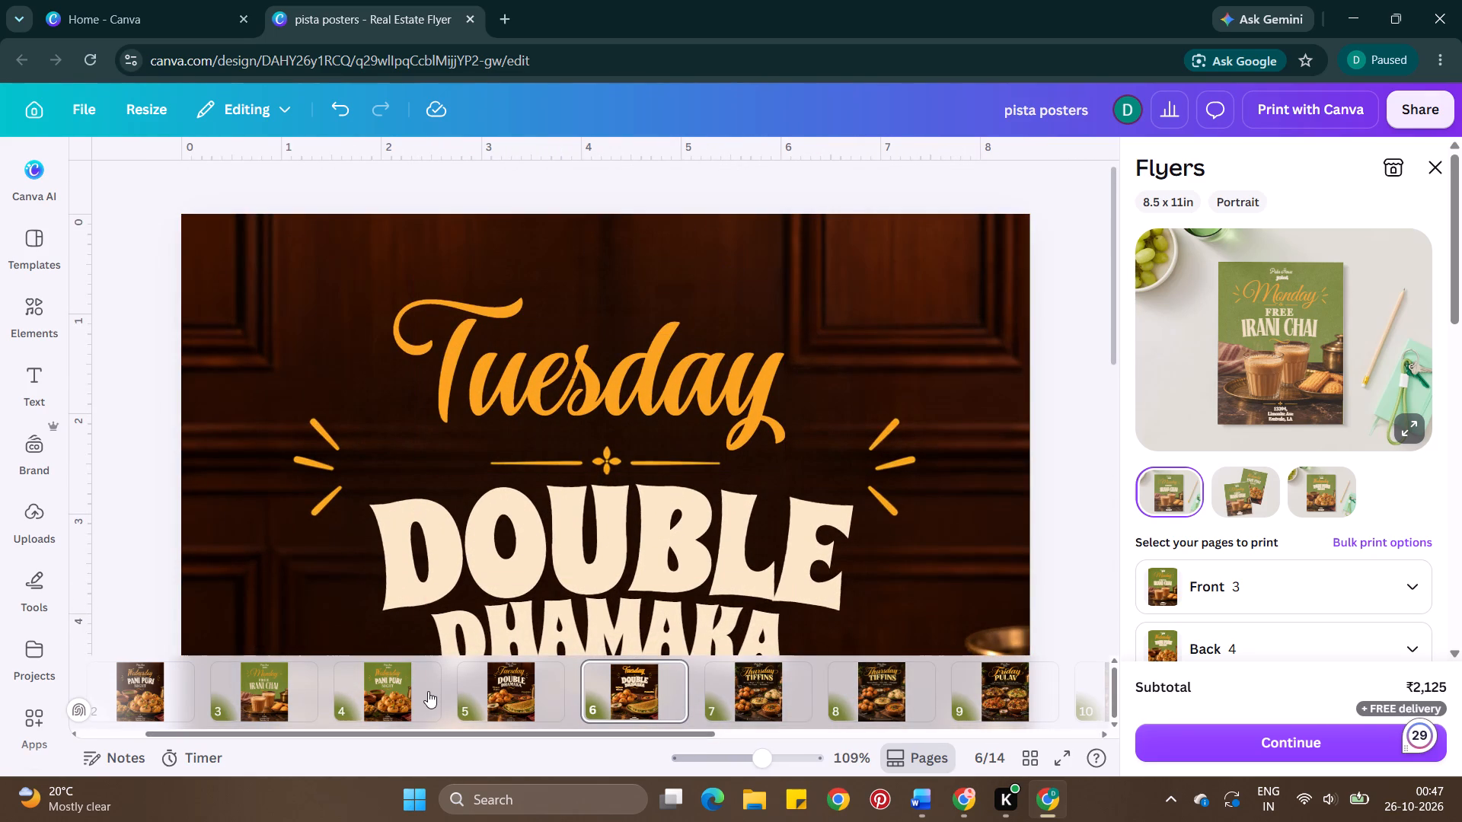
{"action": "scroll", "coordinate": [428, 691], "scroll_direction": "right", "scroll_amount": 4}
{"action": "left_click", "coordinate": [497, 689]}
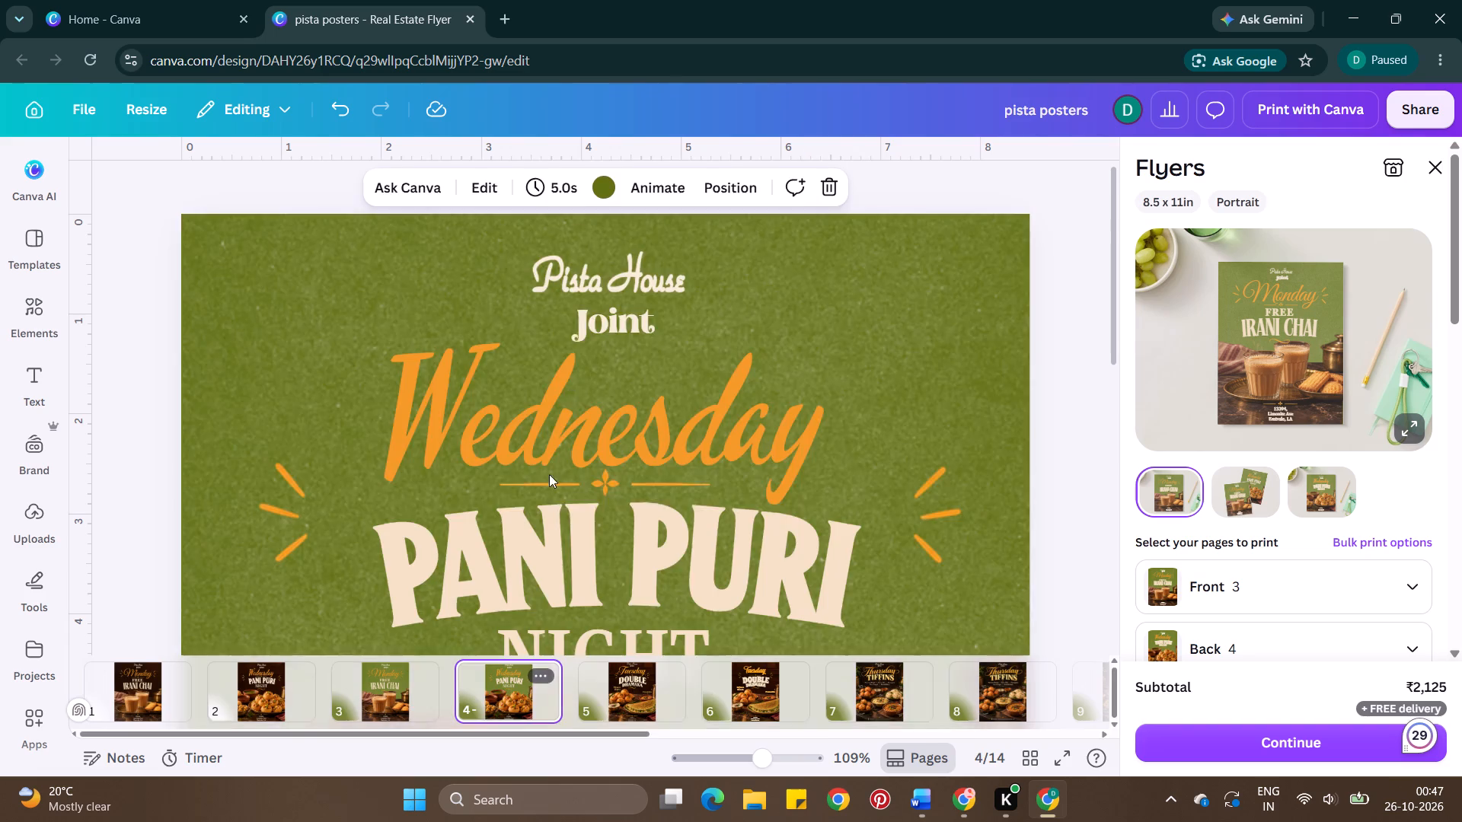
{"action": "left_click", "coordinate": [592, 285]}
{"action": "key", "text": "ctrl+c"}
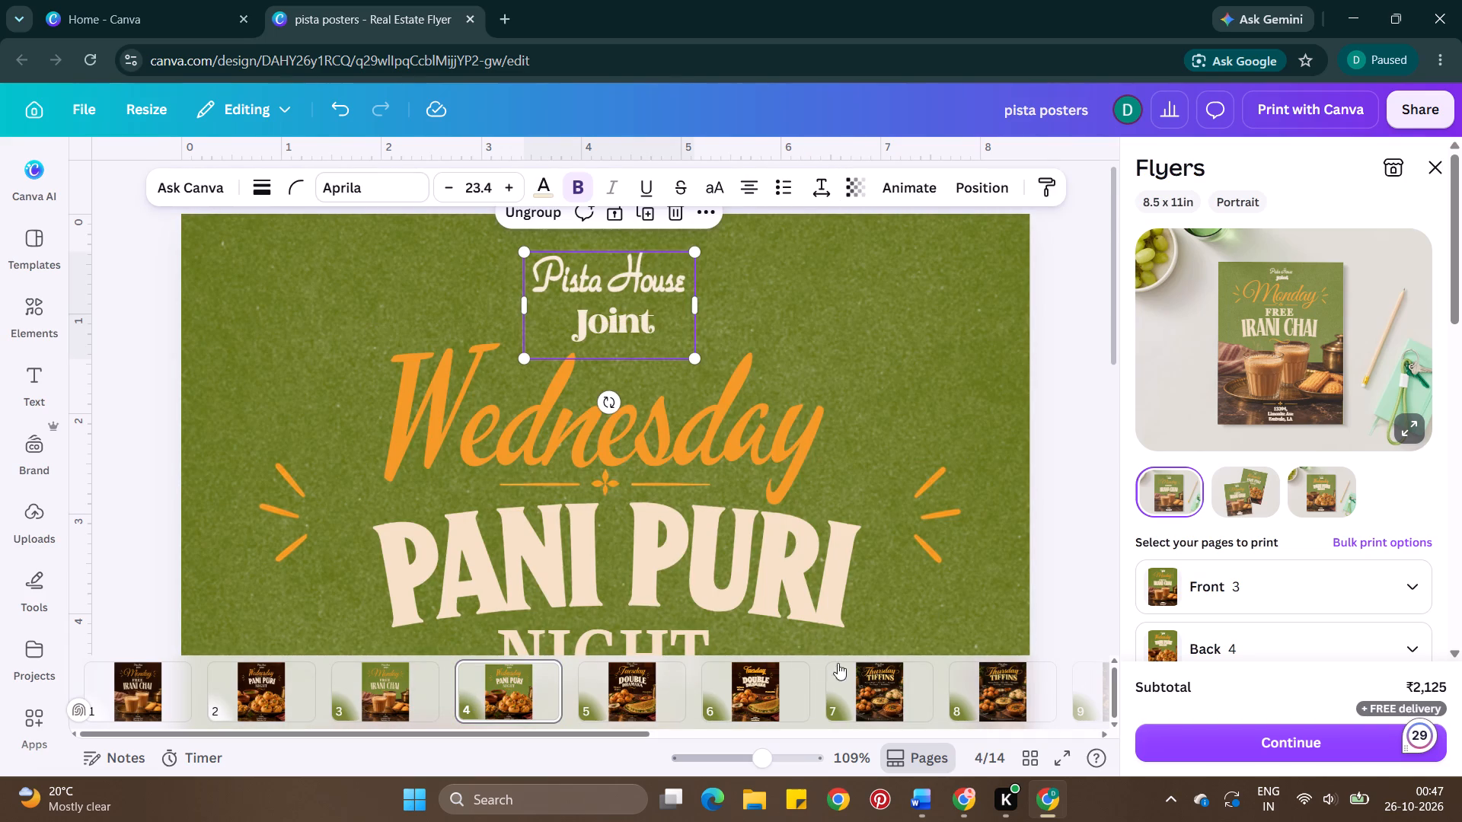
{"action": "left_click", "coordinate": [733, 710]}
{"action": "key", "text": "ctrl+v"}
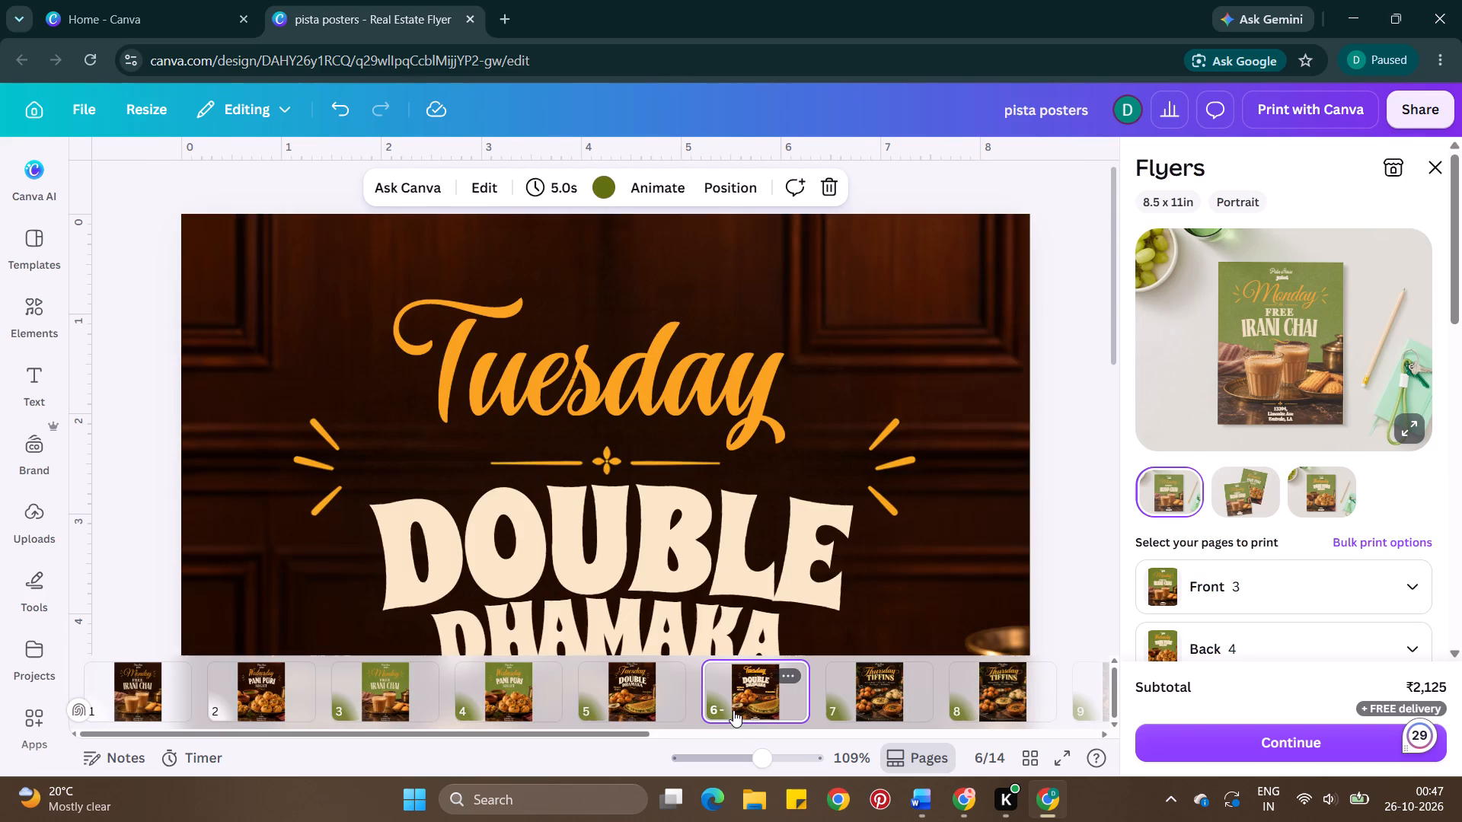
Shrink the Tuesday title to font size 108 and recentre it below the Pista House Joint heading.
{"action": "left_click", "coordinate": [715, 384]}
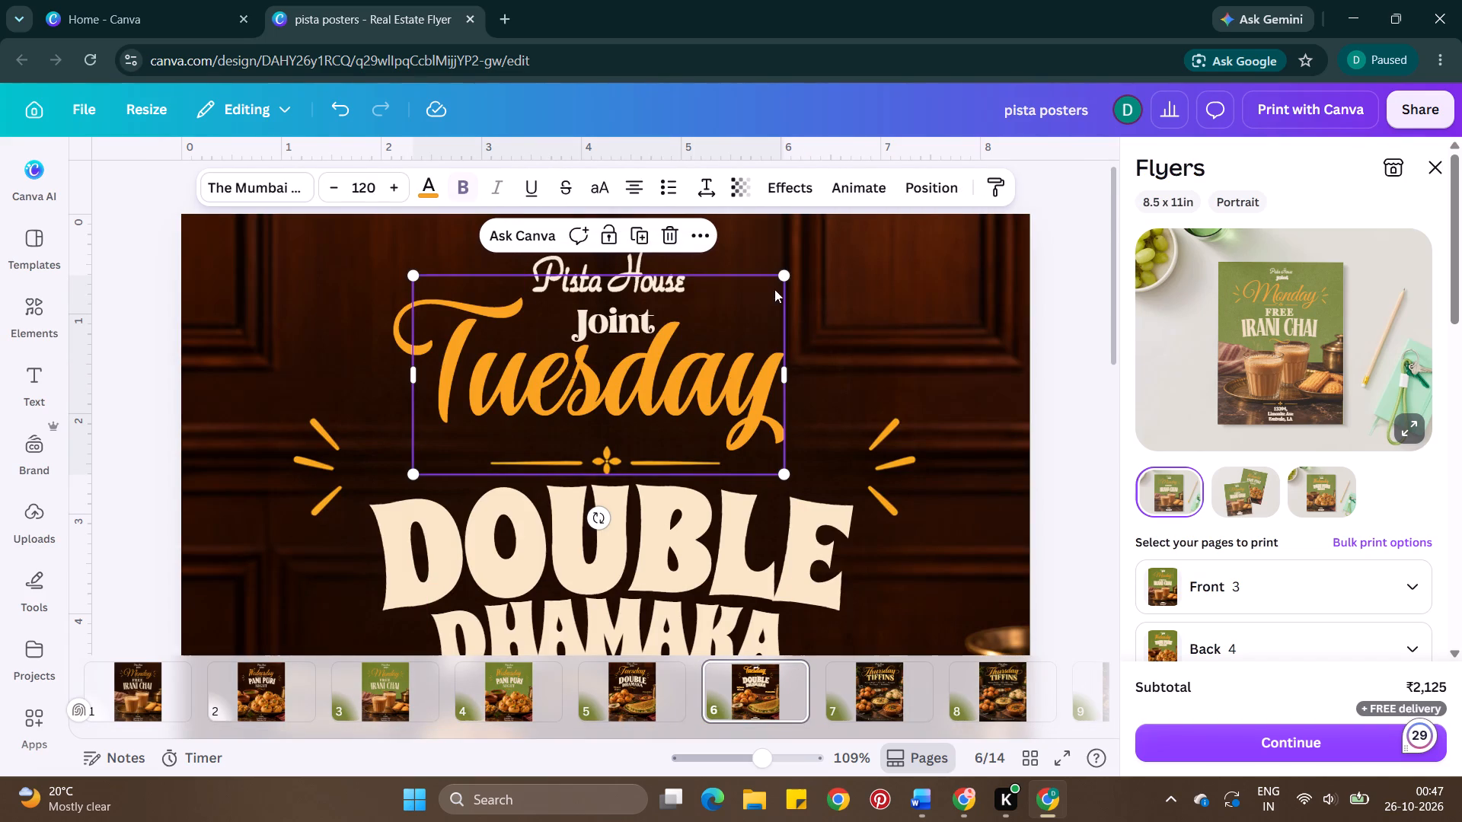
{"action": "left_click_drag", "start_coordinate": [787, 269], "coordinate": [774, 333]}
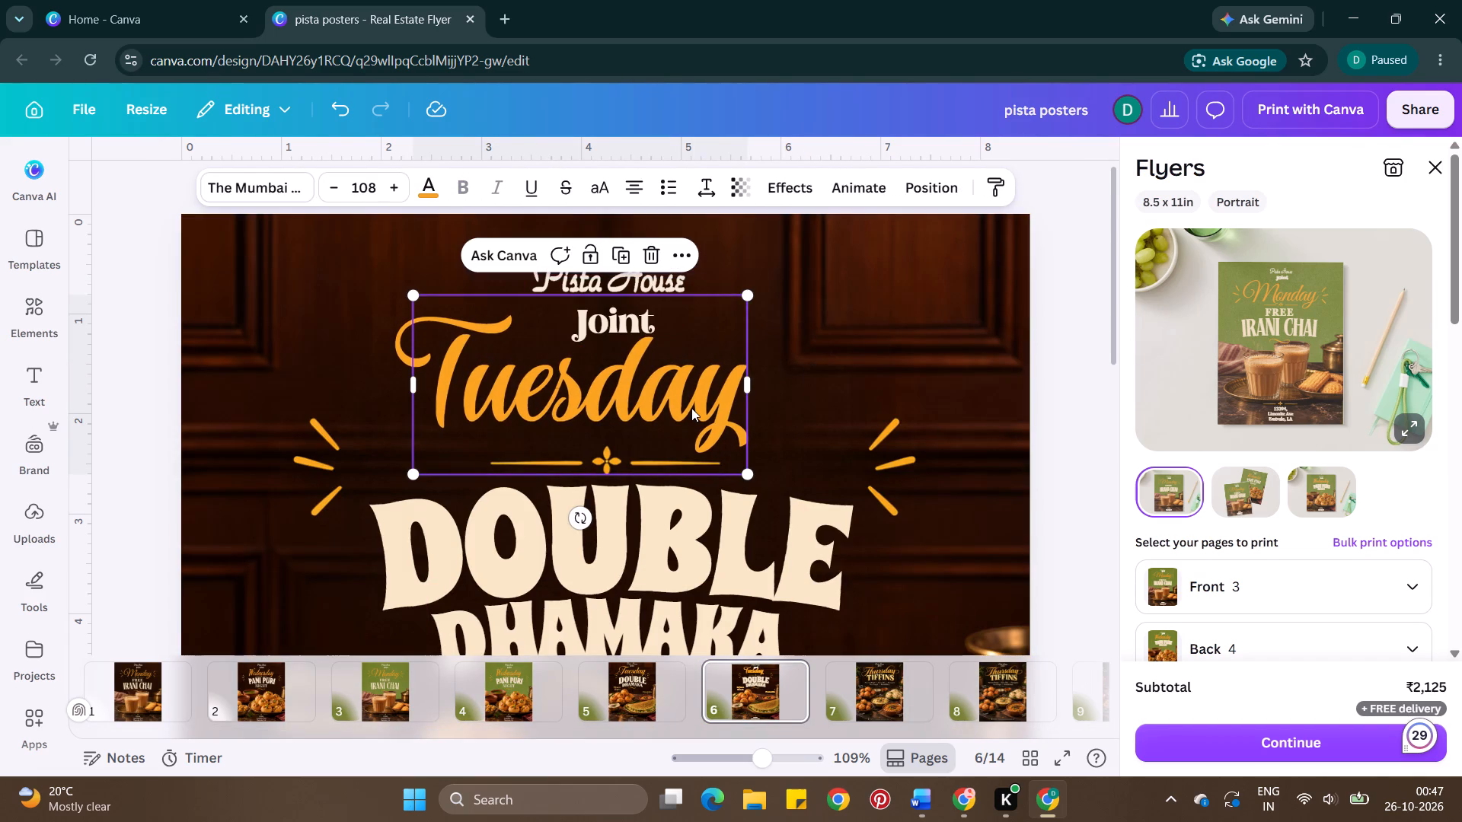
{"action": "left_click_drag", "start_coordinate": [691, 408], "coordinate": [719, 419]}
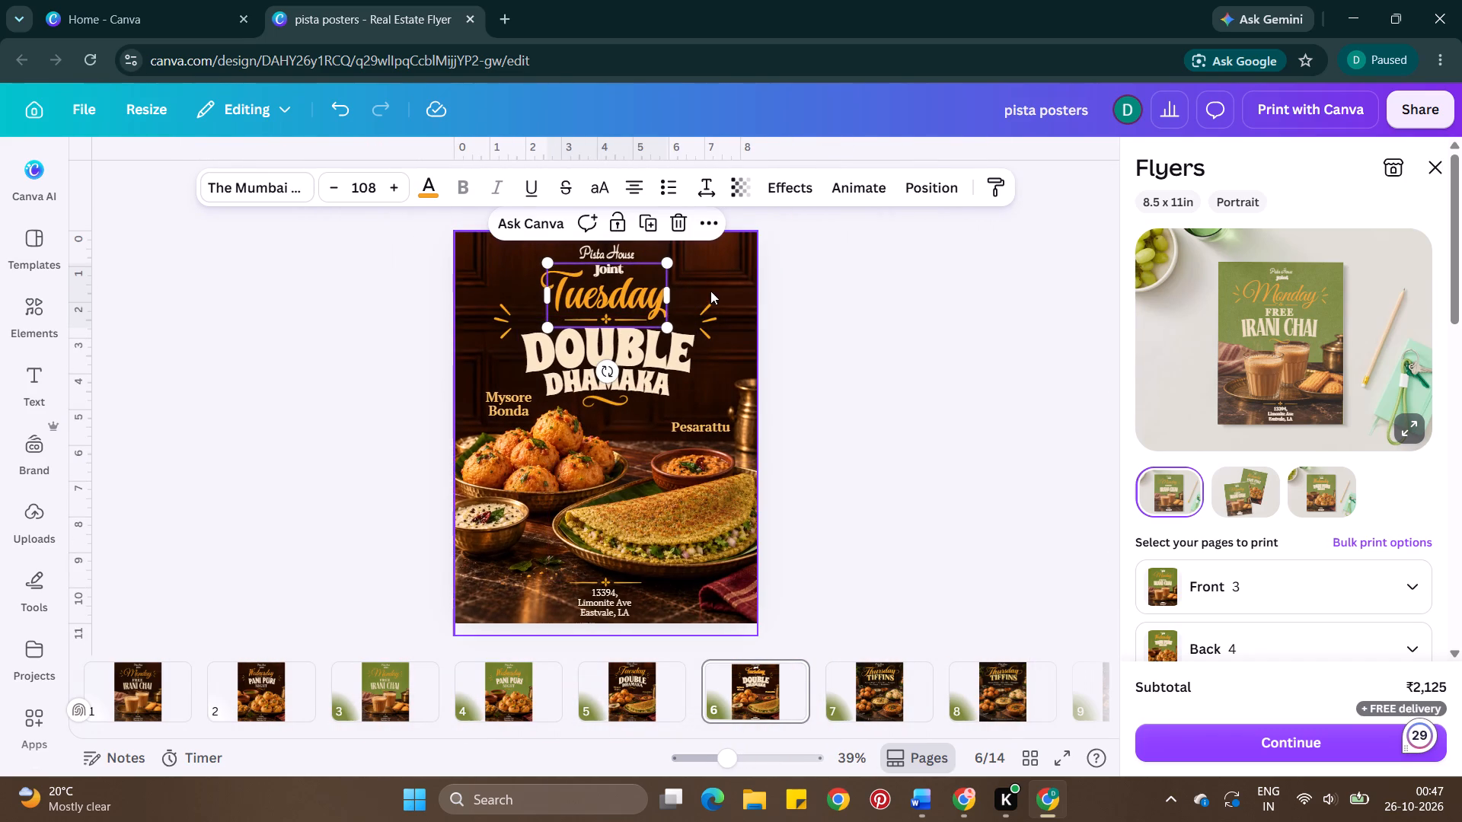
Delete the original unsplit Tuesday Double Dhamaka page.
{"action": "left_click", "coordinate": [633, 678]}
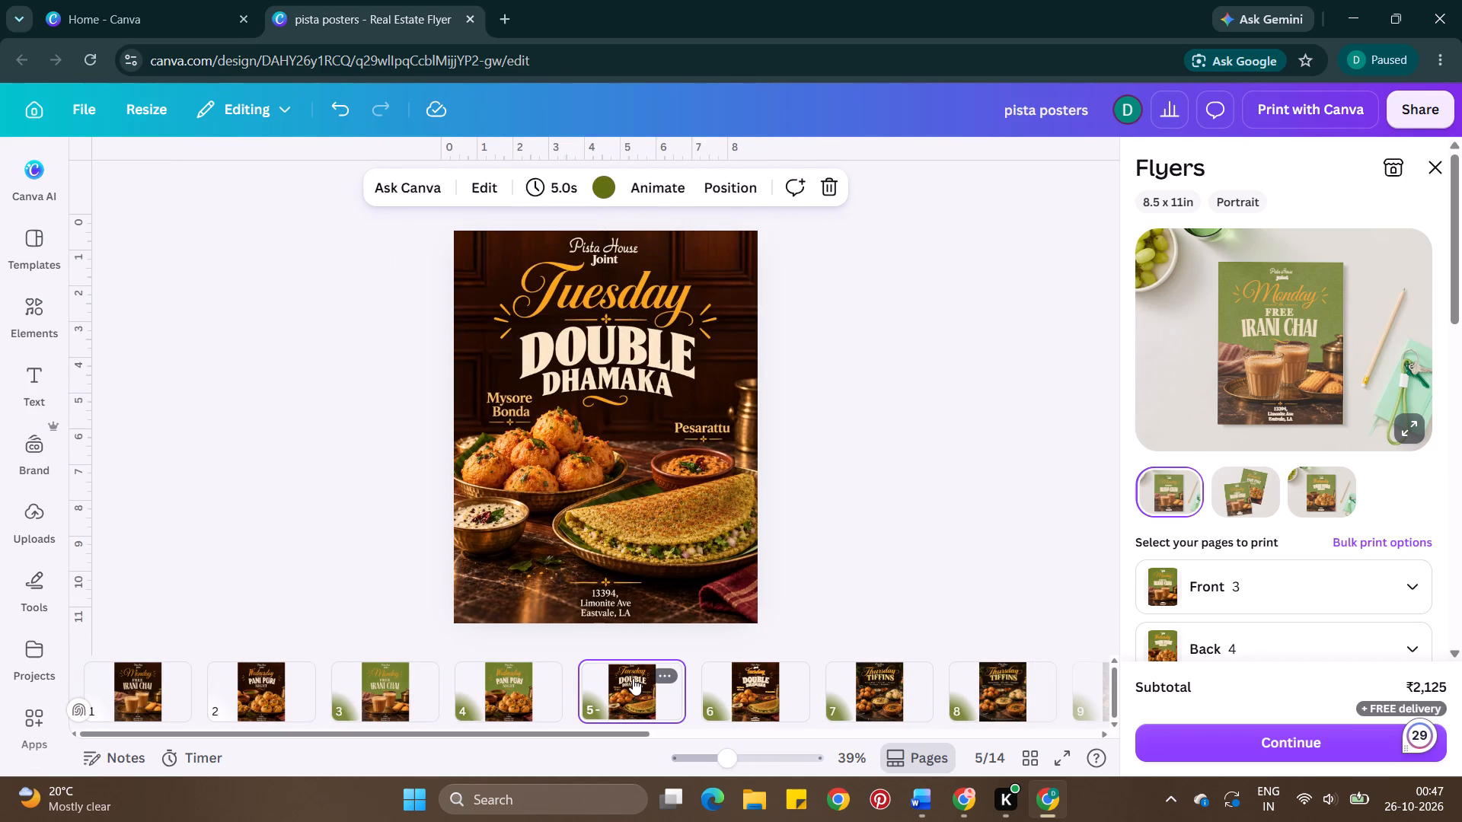
{"action": "left_click", "coordinate": [742, 342]}
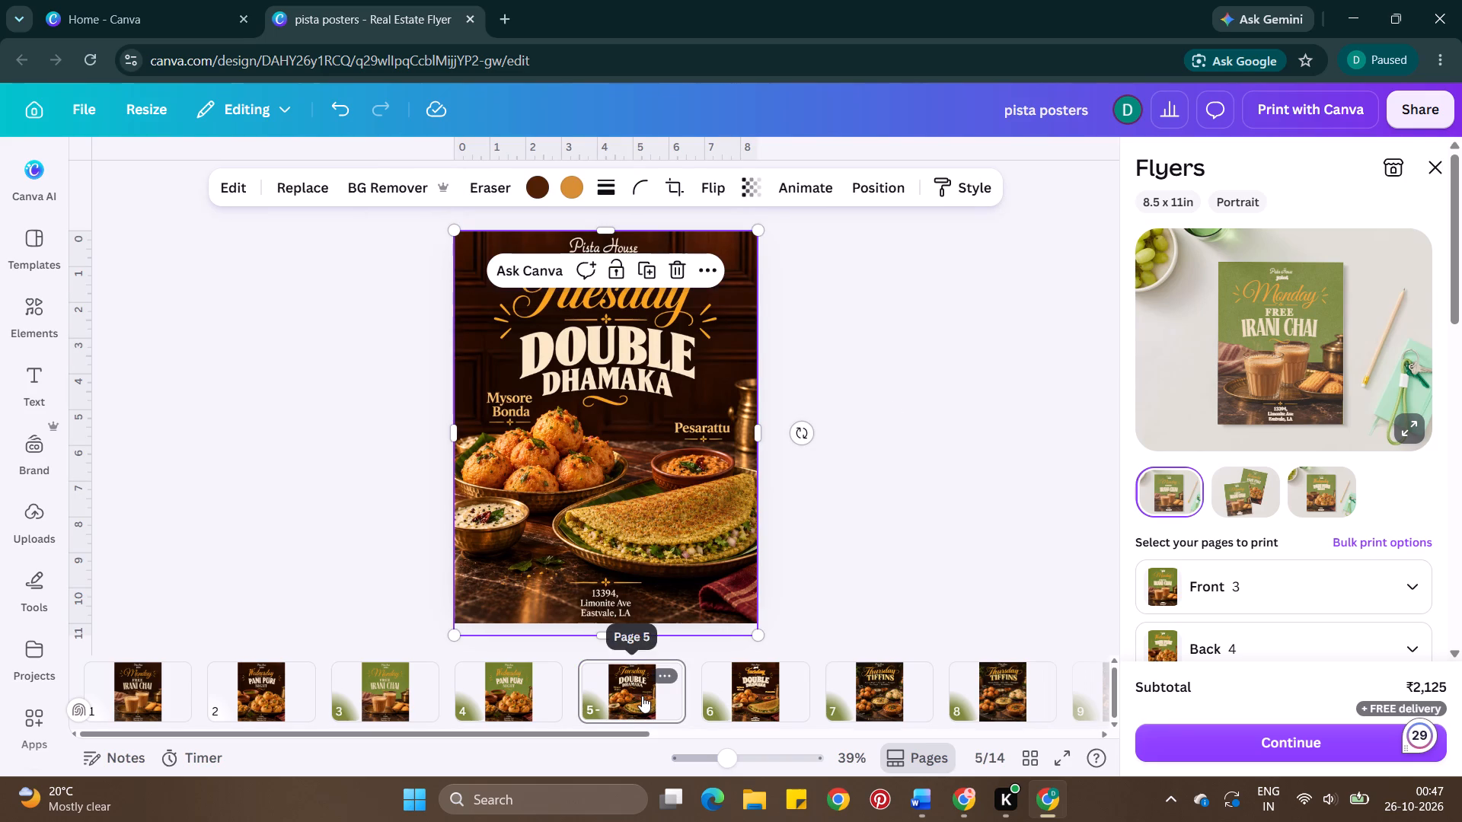
{"action": "left_click", "coordinate": [642, 696]}
{"action": "key", "text": "Delete"}
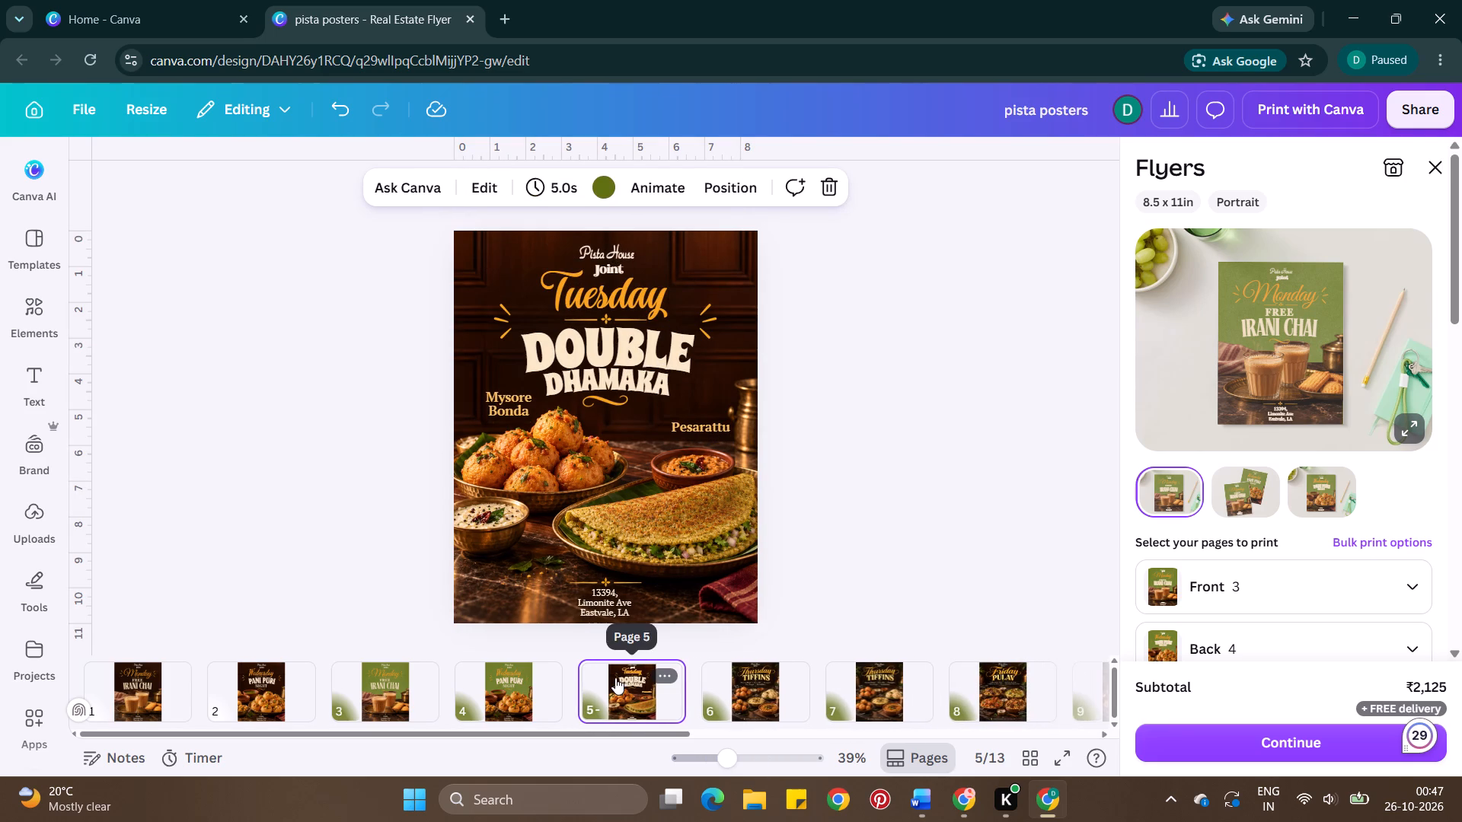
Duplicate the edited Tuesday Double Dhamaka page.
{"action": "left_click", "coordinate": [633, 683]}
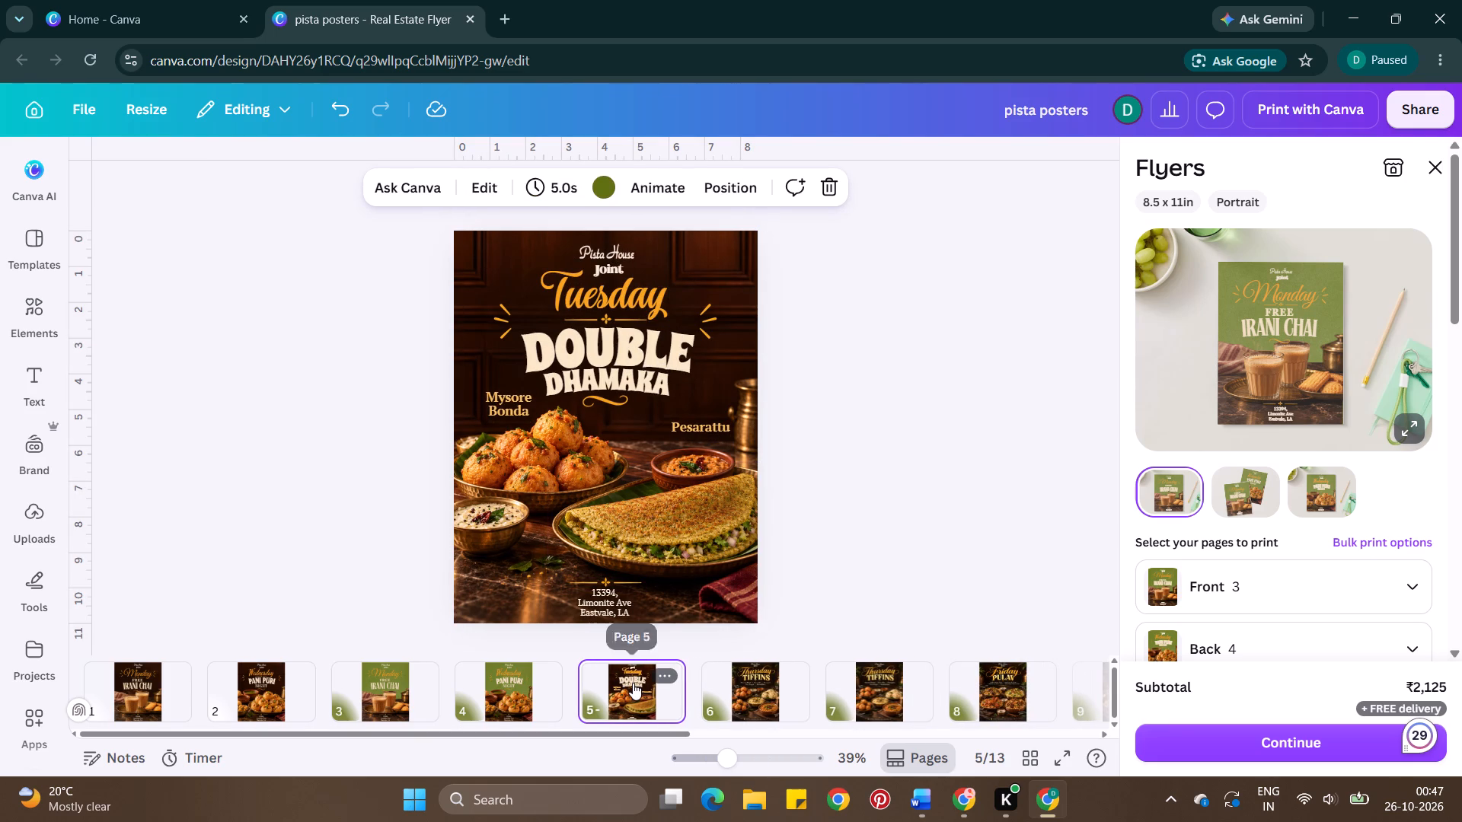
{"action": "key", "text": "ctrl+d"}
On the duplicated Tuesday page, crop the wooden background image down from its upper edge to about 5.4 in high.
{"action": "left_click", "coordinate": [695, 249]}
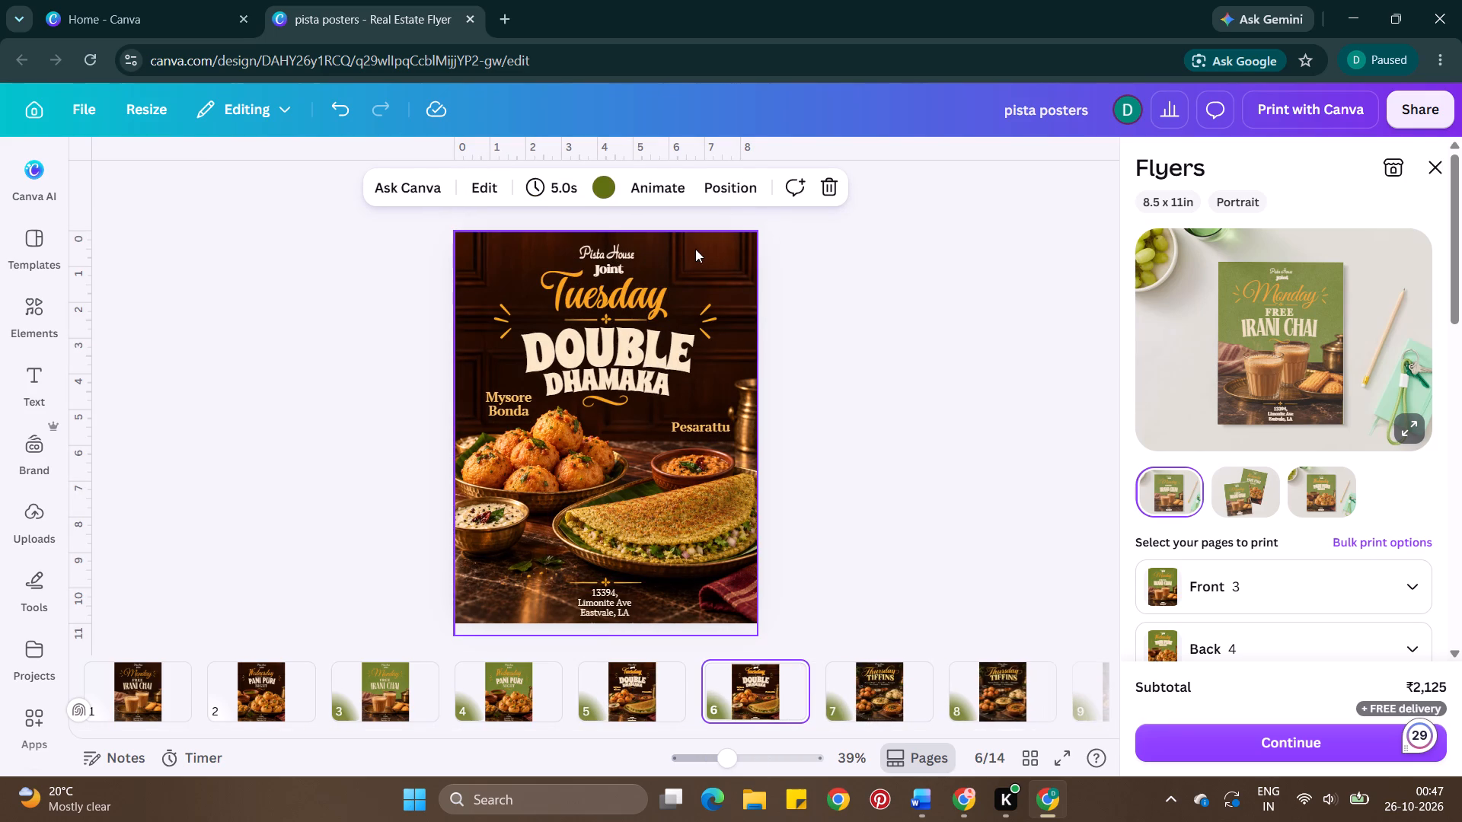
{"action": "left_click_drag", "start_coordinate": [606, 233], "coordinate": [633, 428]}
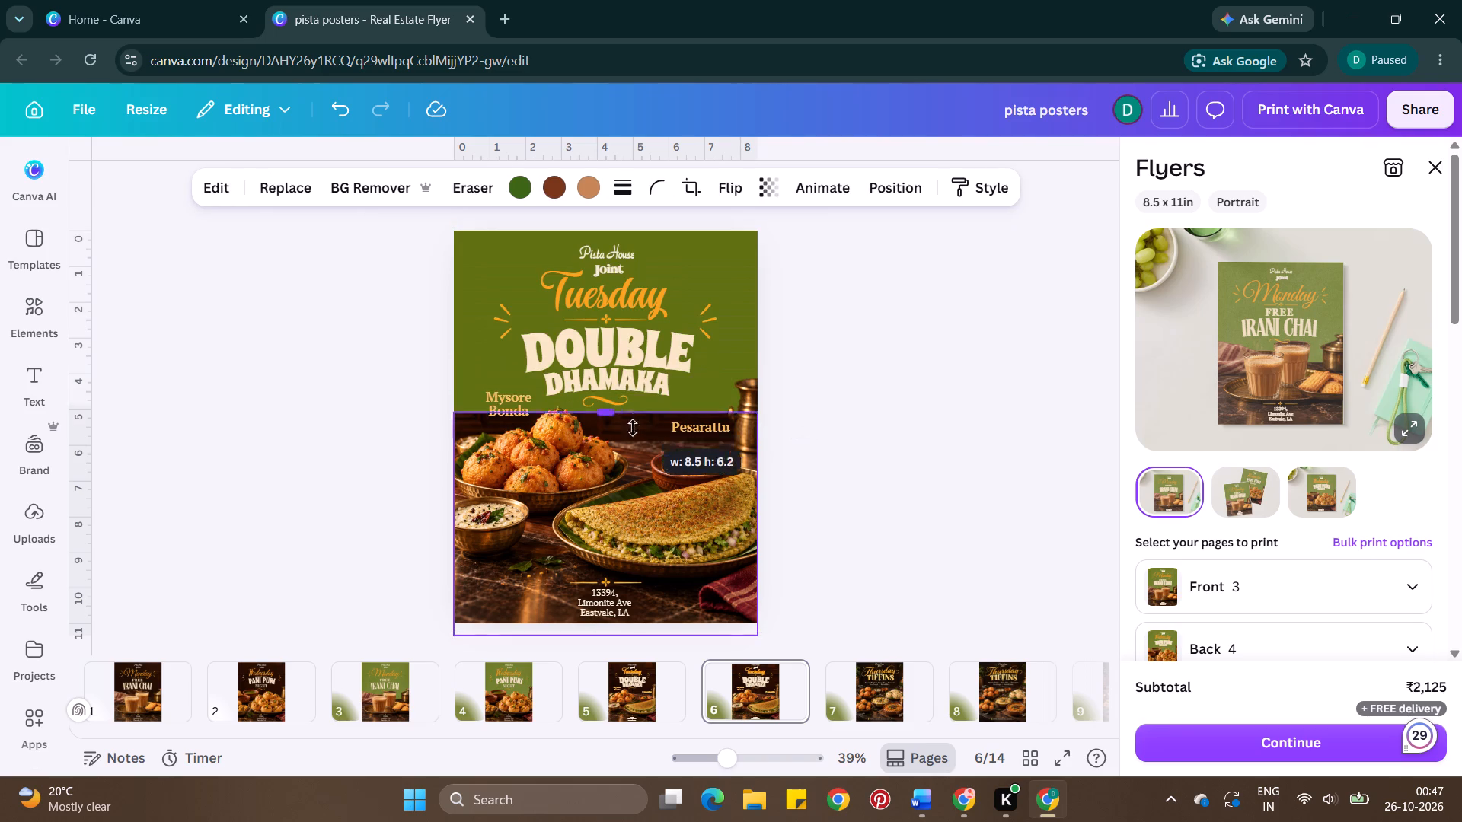
{"action": "left_click_drag", "start_coordinate": [633, 428], "coordinate": [678, 444]}
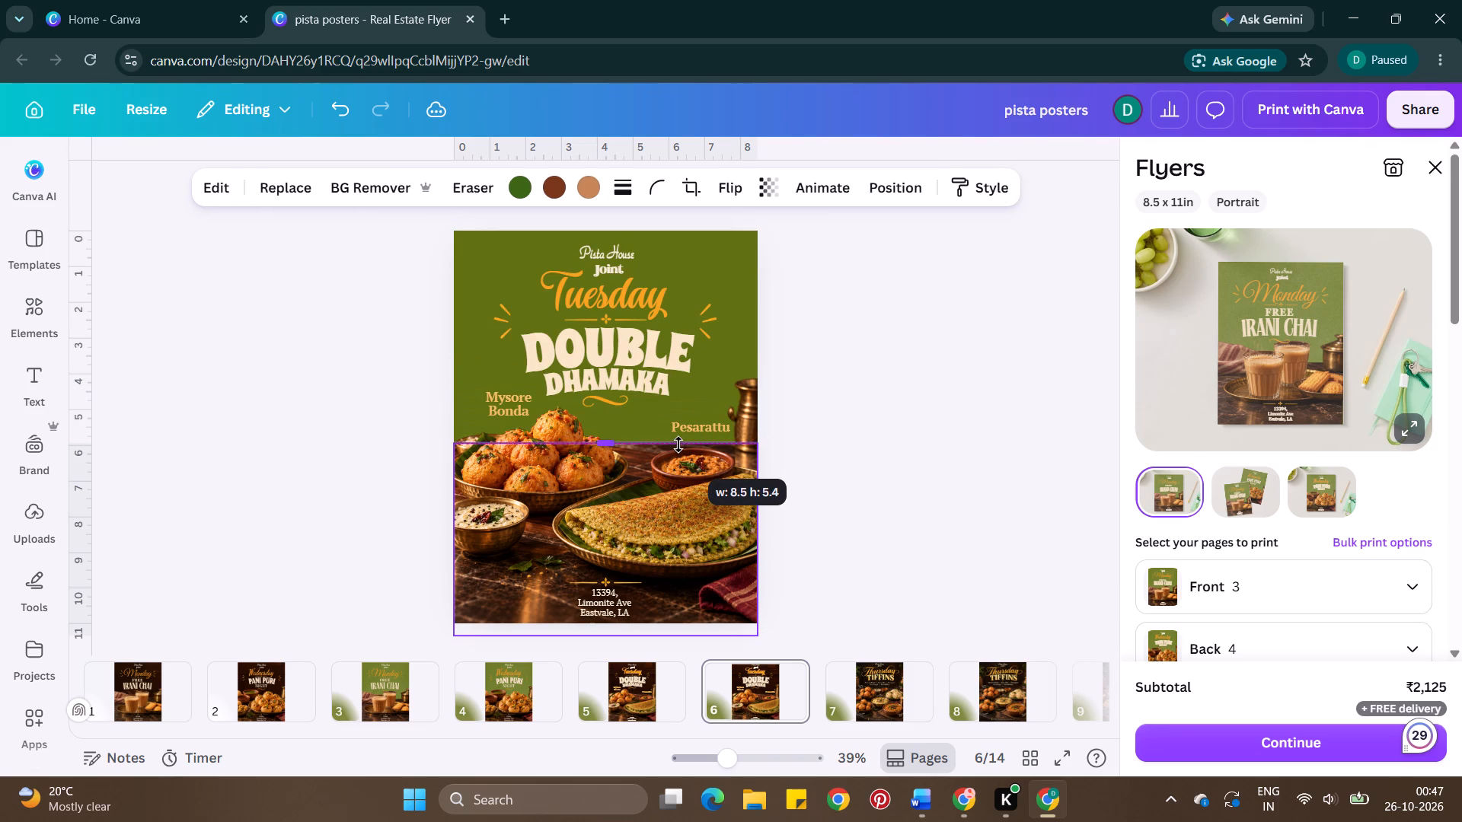
{"action": "left_click_drag", "start_coordinate": [678, 444], "coordinate": [671, 471]}
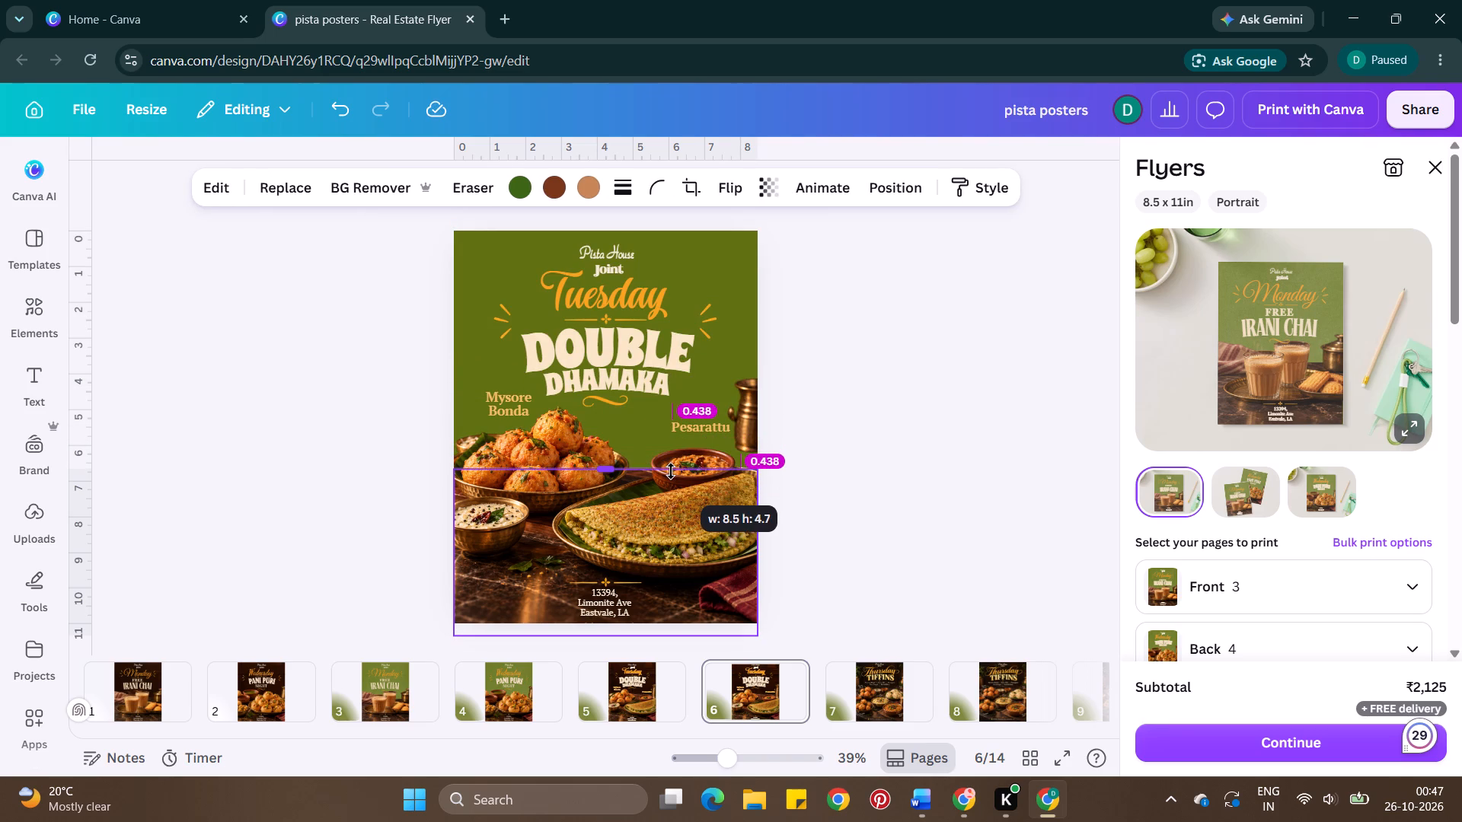
{"action": "left_click_drag", "start_coordinate": [671, 471], "coordinate": [704, 443]}
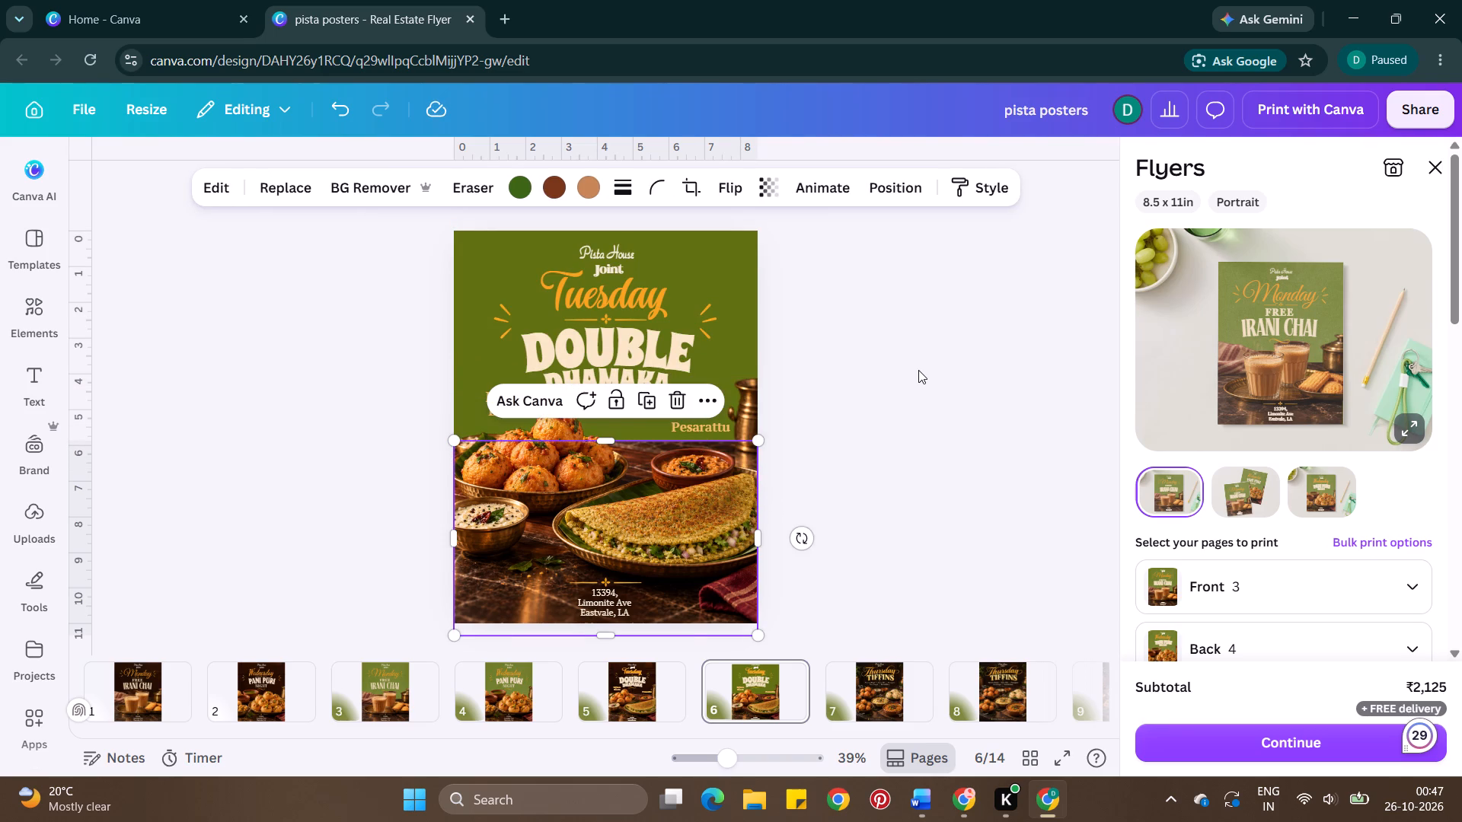
Move the brass pitcher down so it stands lower beside the chutney bowl on the duplicated Tuesday poster.
{"action": "double_click", "coordinate": [918, 370]}
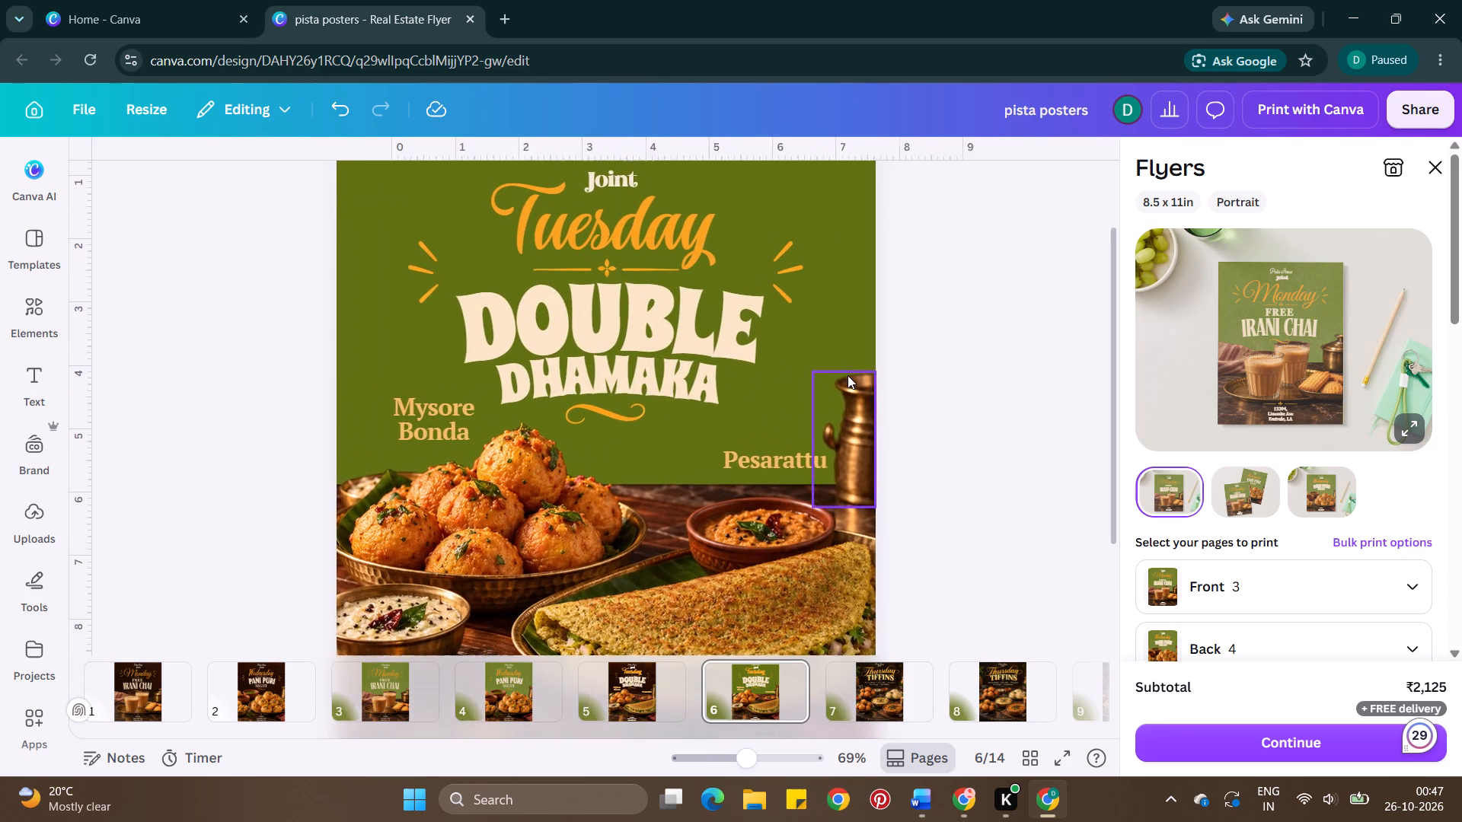
{"action": "left_click", "coordinate": [784, 513]}
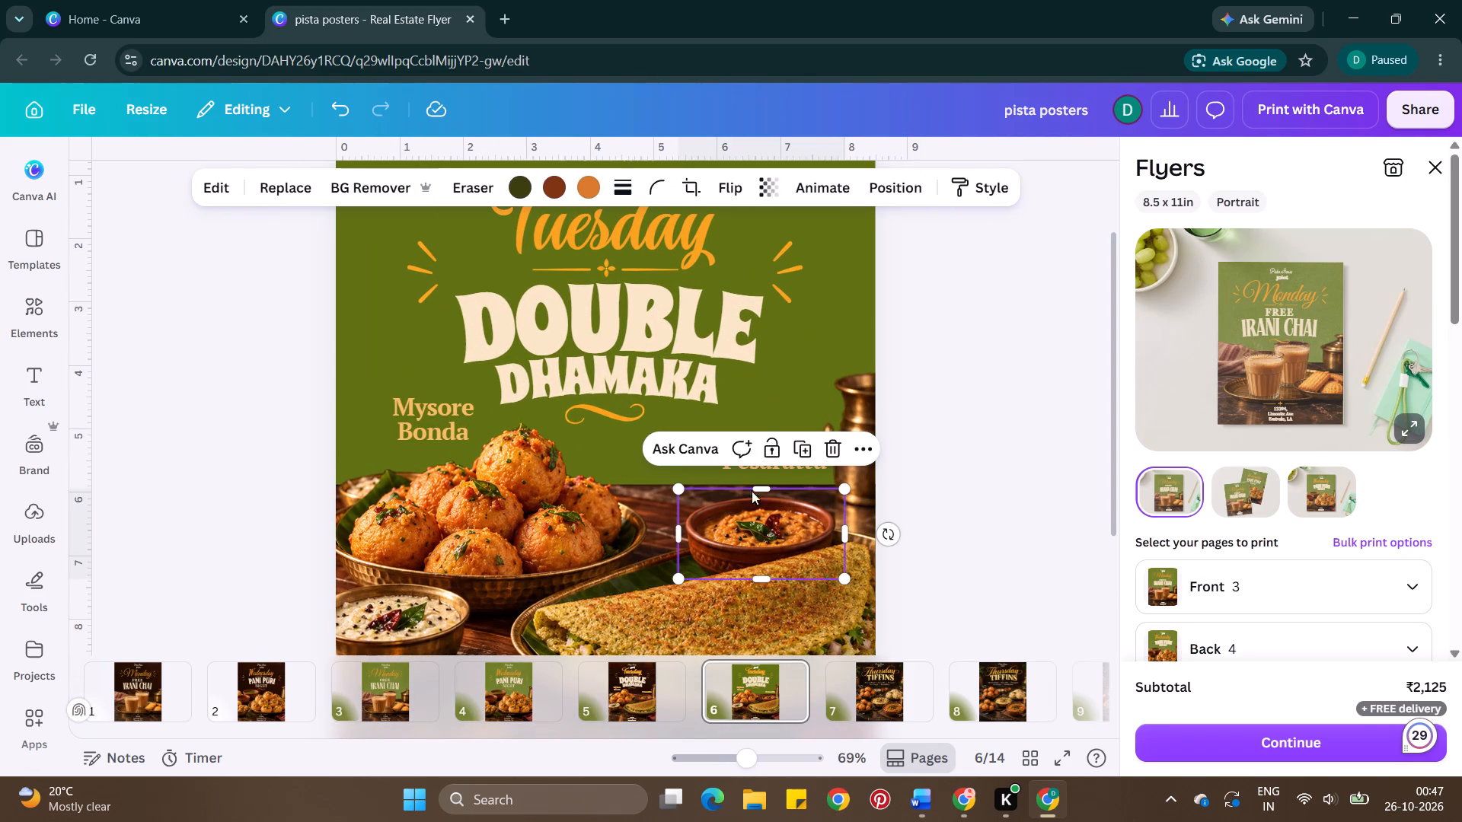
{"action": "left_click_drag", "start_coordinate": [845, 395], "coordinate": [848, 432]}
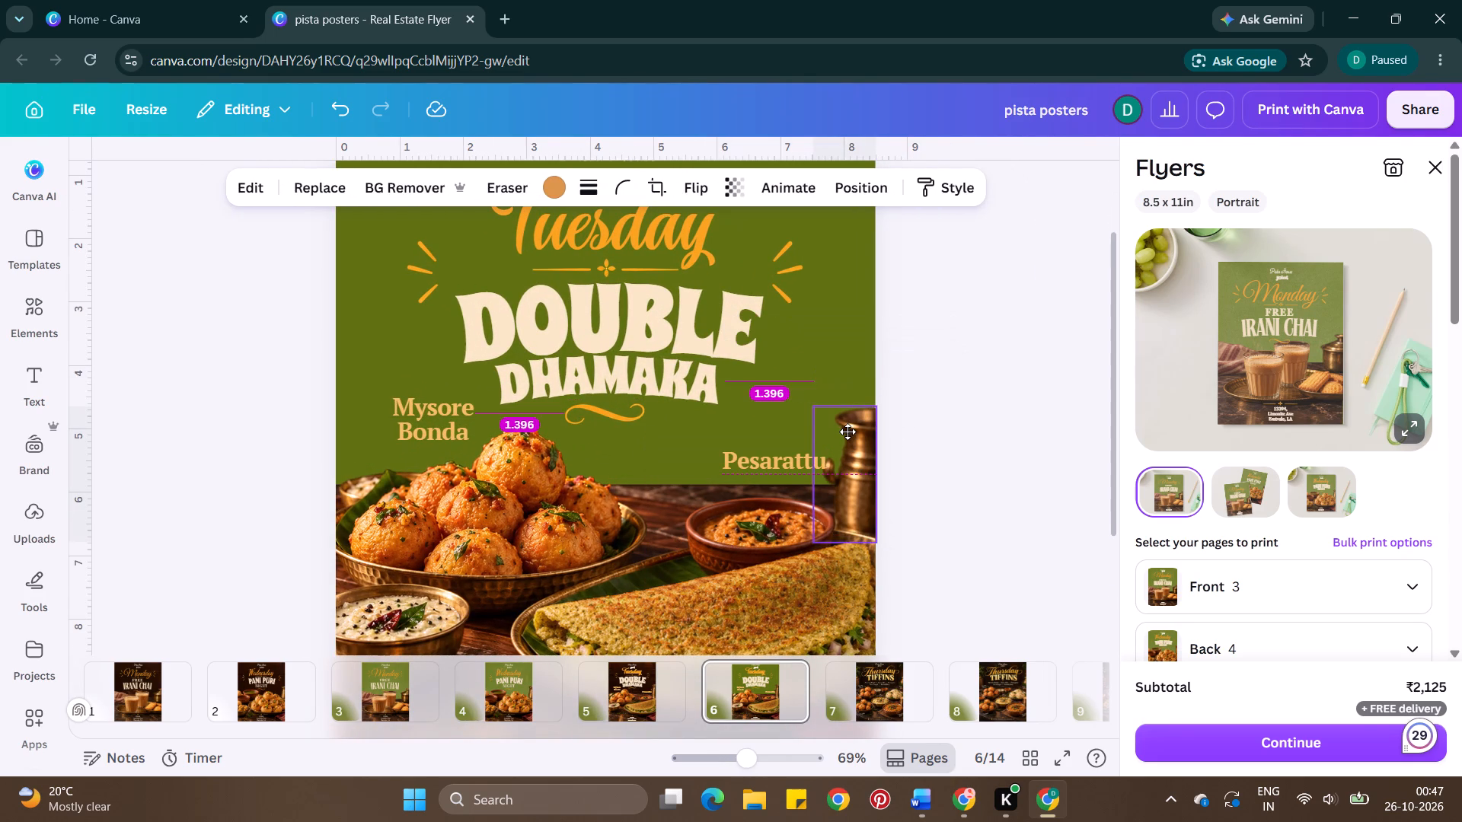
{"action": "left_click_drag", "start_coordinate": [848, 432], "coordinate": [847, 444]}
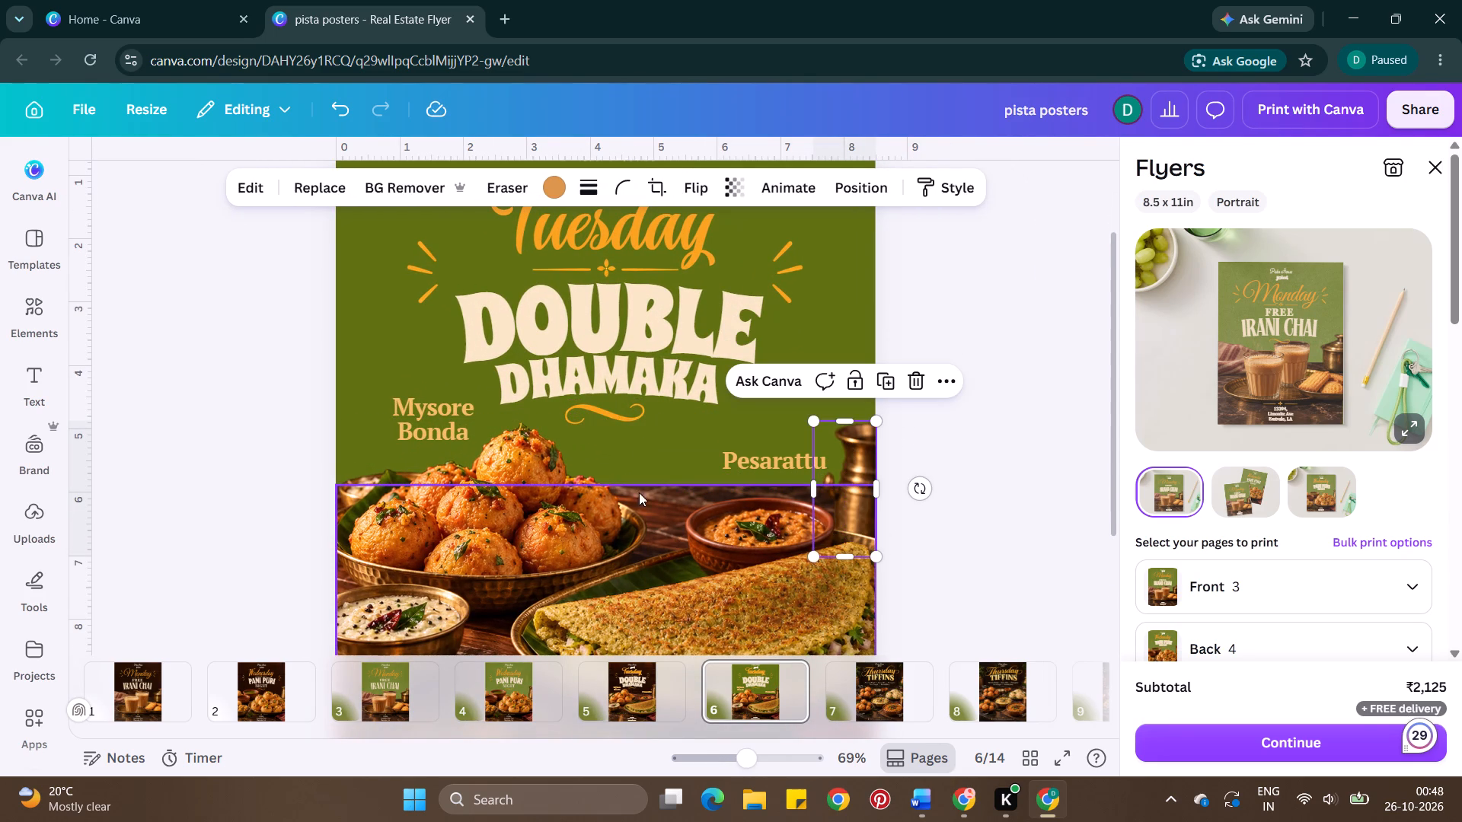
Crop the wooden background image further from its upper edge to about 4.6 in high.
{"action": "left_click", "coordinate": [675, 493]}
{"action": "left_click_drag", "start_coordinate": [603, 483], "coordinate": [620, 524]}
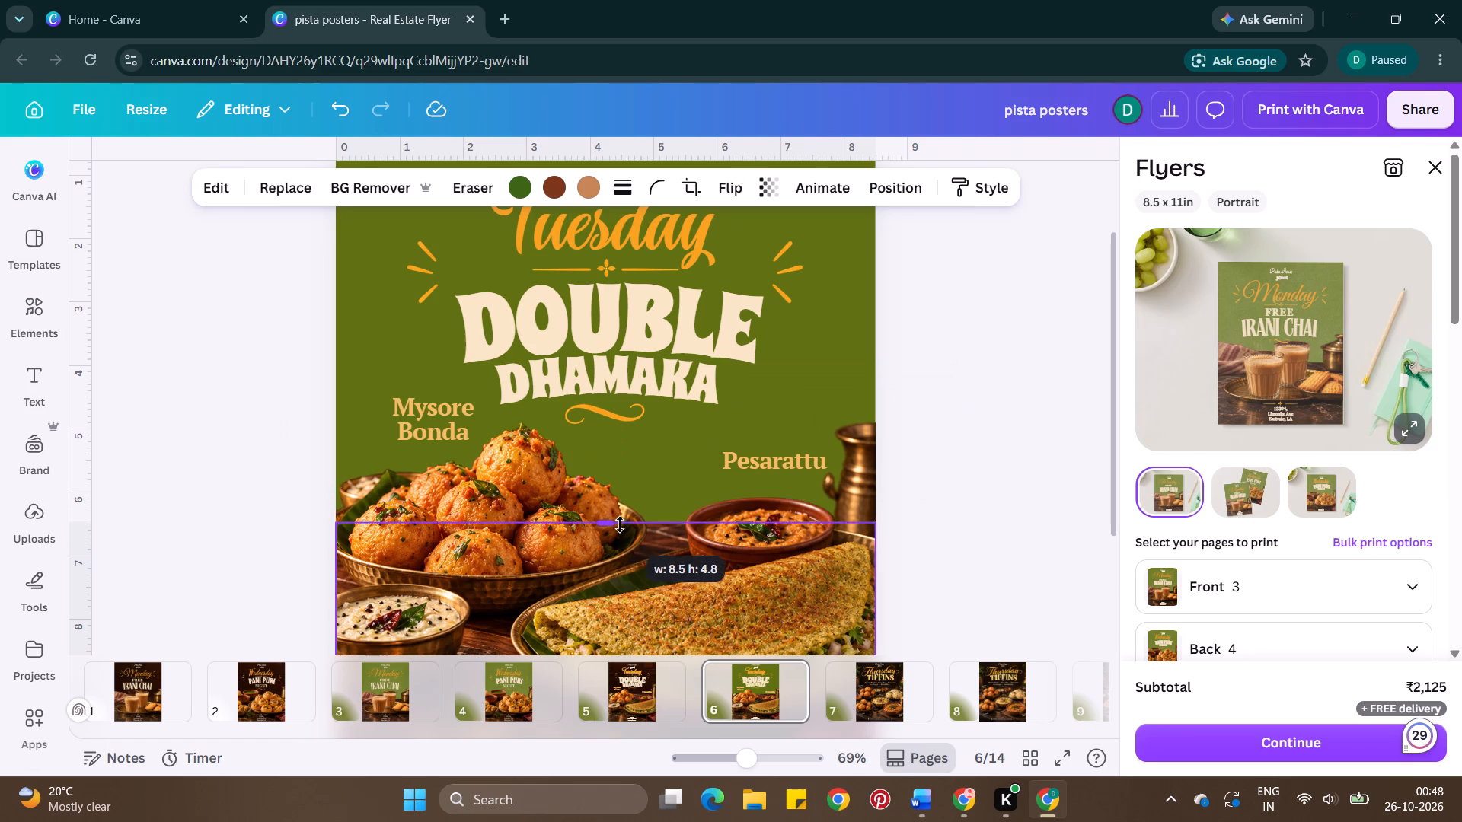
{"action": "left_click_drag", "start_coordinate": [620, 524], "coordinate": [627, 537]}
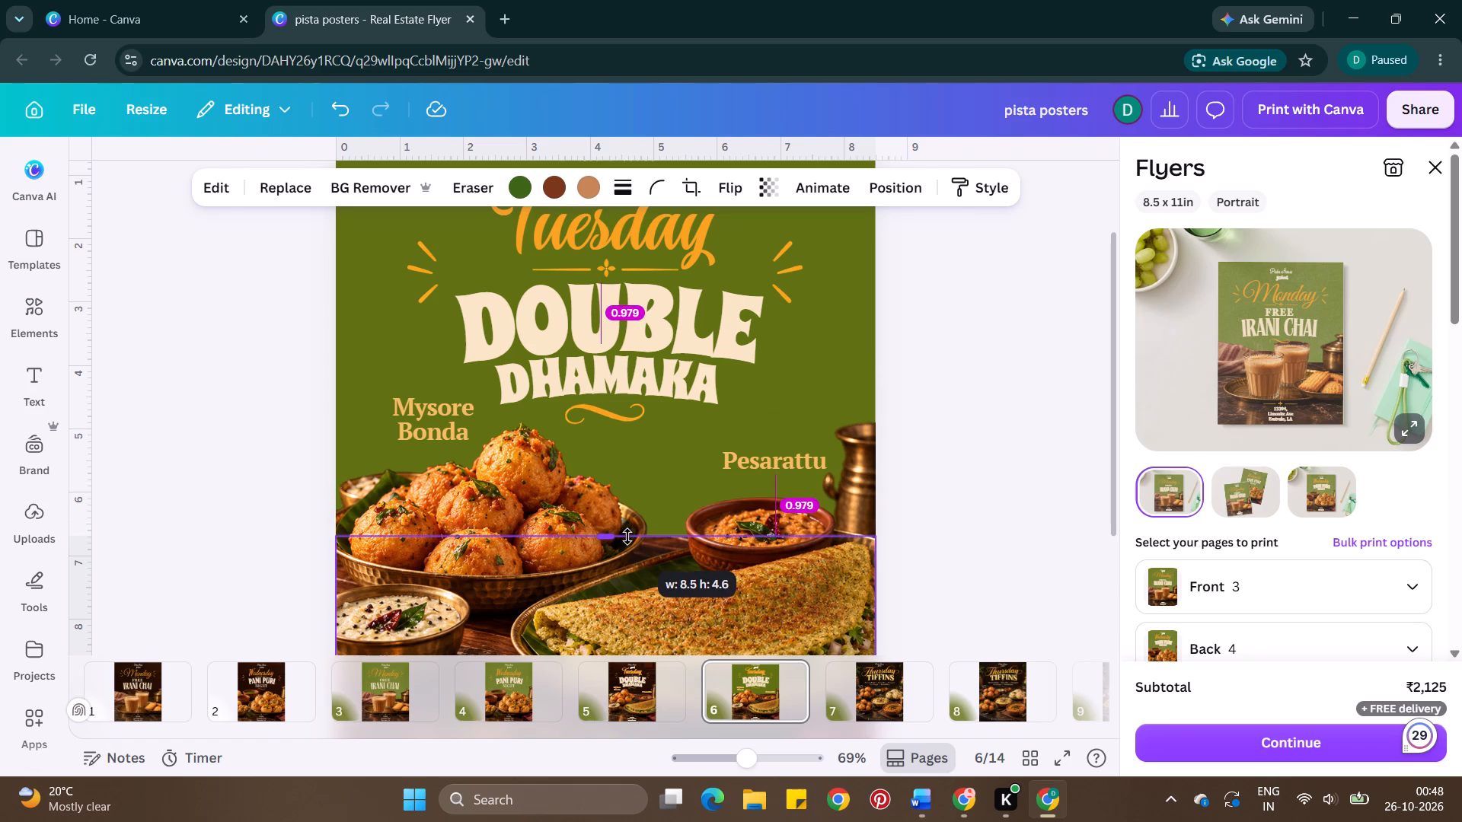
Copy the textured green background from the Wednesday Pani Puri page onto the duplicated Tuesday page and send it to the back.
{"action": "left_click", "coordinate": [529, 684]}
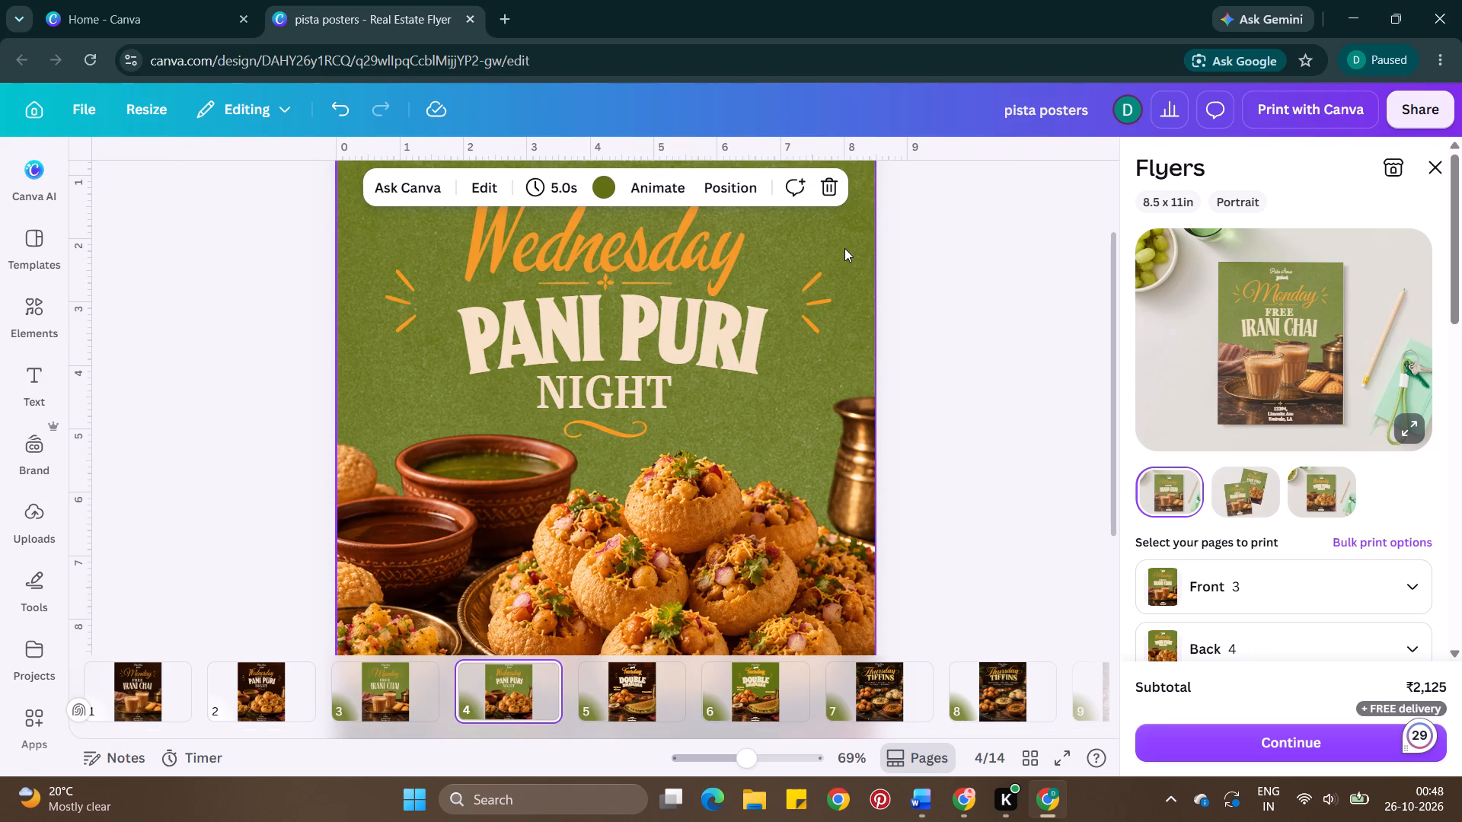
{"action": "left_click", "coordinate": [836, 247]}
{"action": "key", "text": "ctrl+c"}
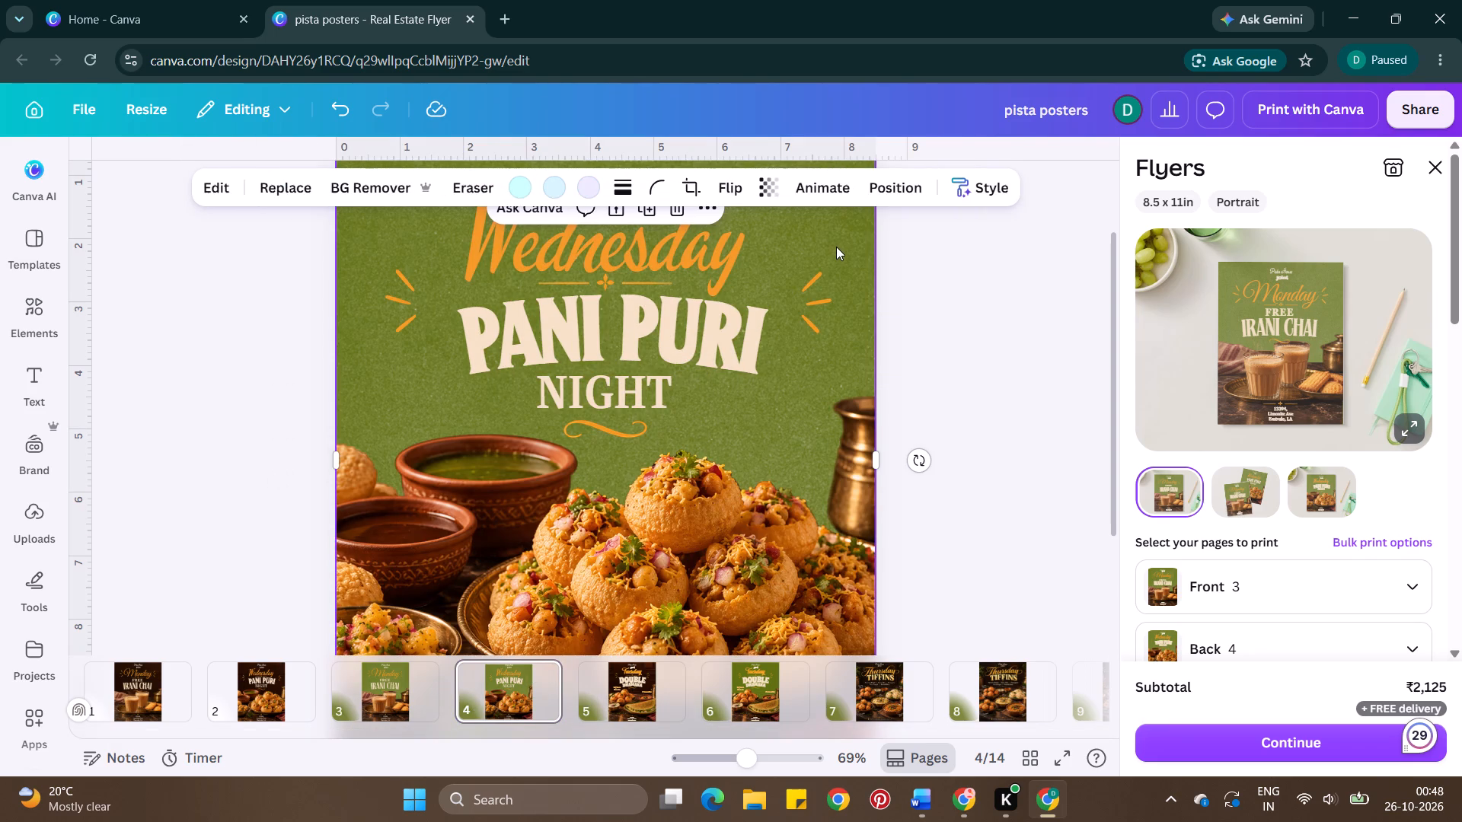
{"action": "left_click", "coordinate": [760, 686]}
{"action": "key", "text": "ctrl+v"}
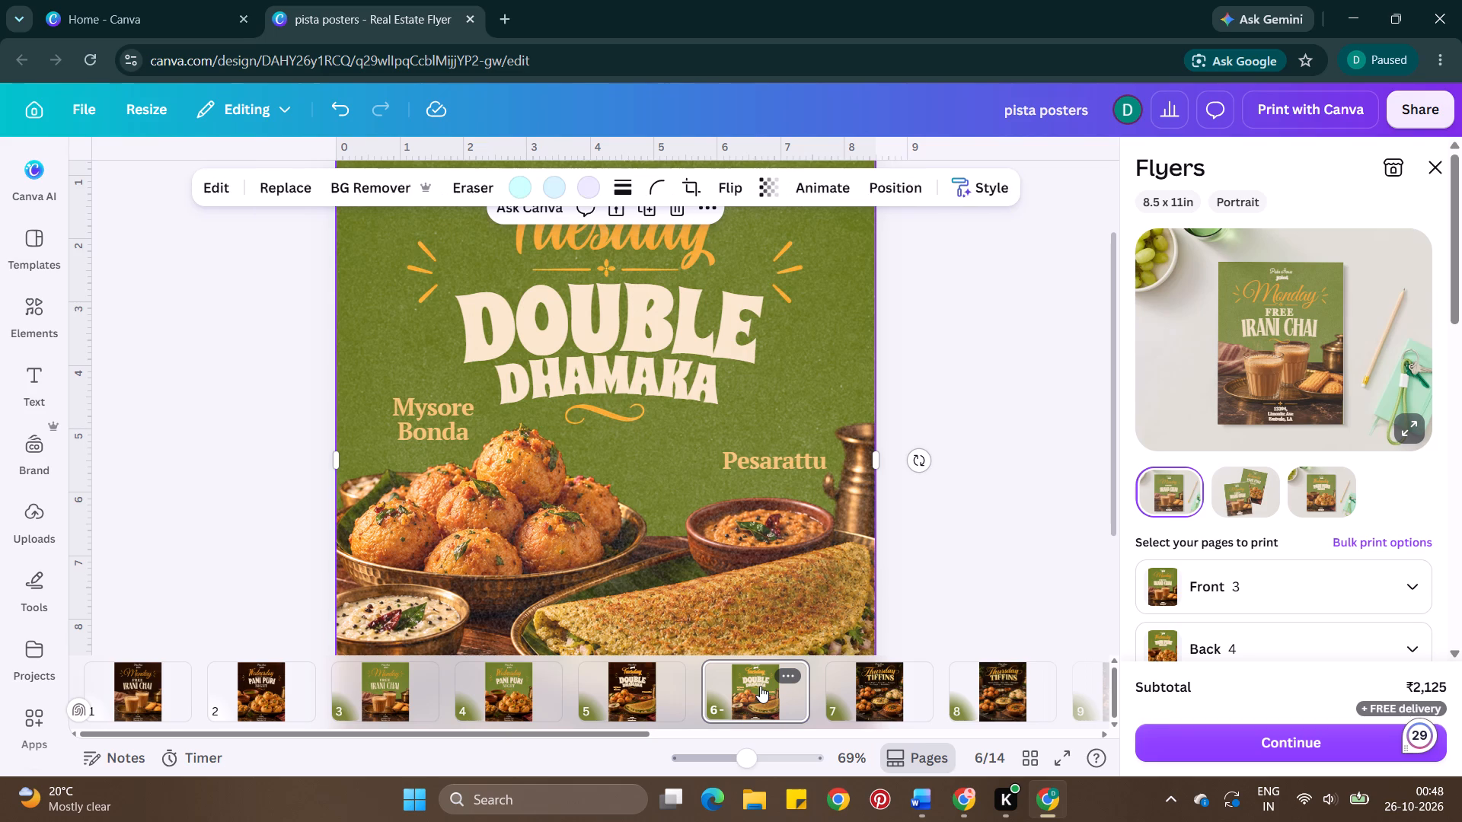
{"action": "key", "text": "ctrl+alt+bracketleft"}
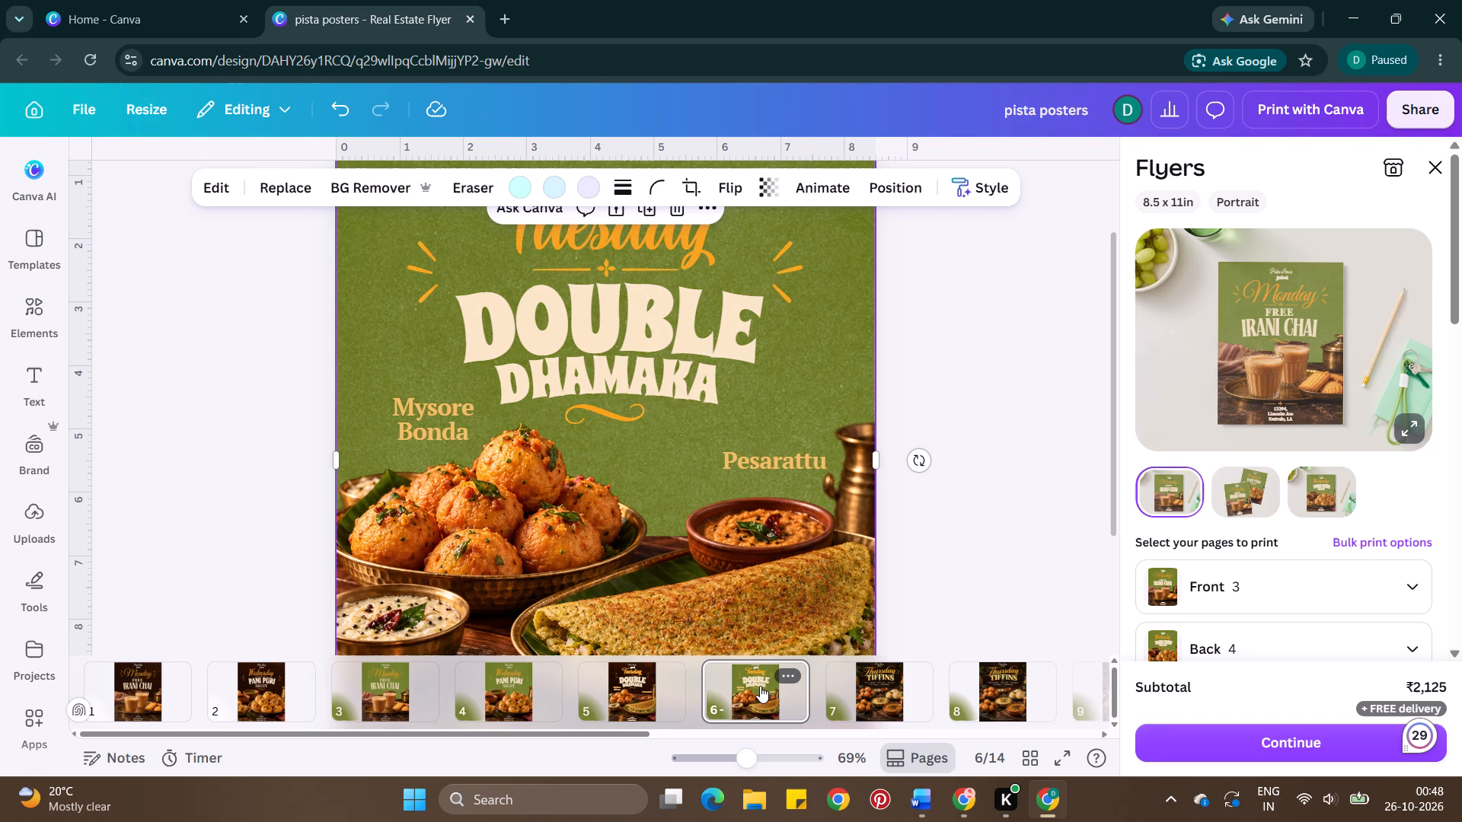
{"action": "double_click", "coordinate": [1018, 439]}
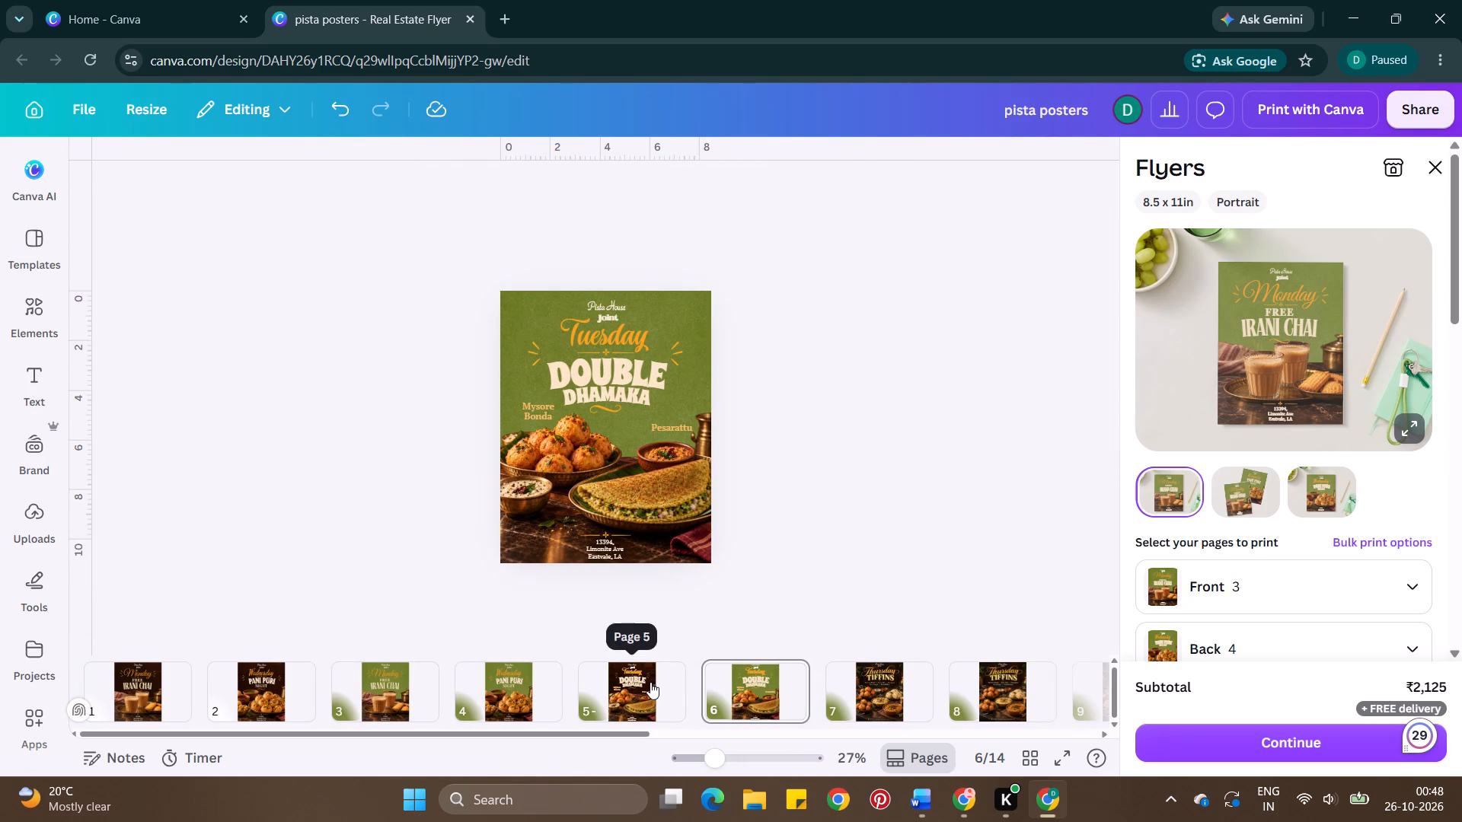
Reorder the pages so the dark Tuesday poster is page 2 and the green Tuesday poster is page 5.
{"action": "left_click", "coordinate": [650, 682]}
{"action": "left_click_drag", "start_coordinate": [641, 690], "coordinate": [422, 688]}
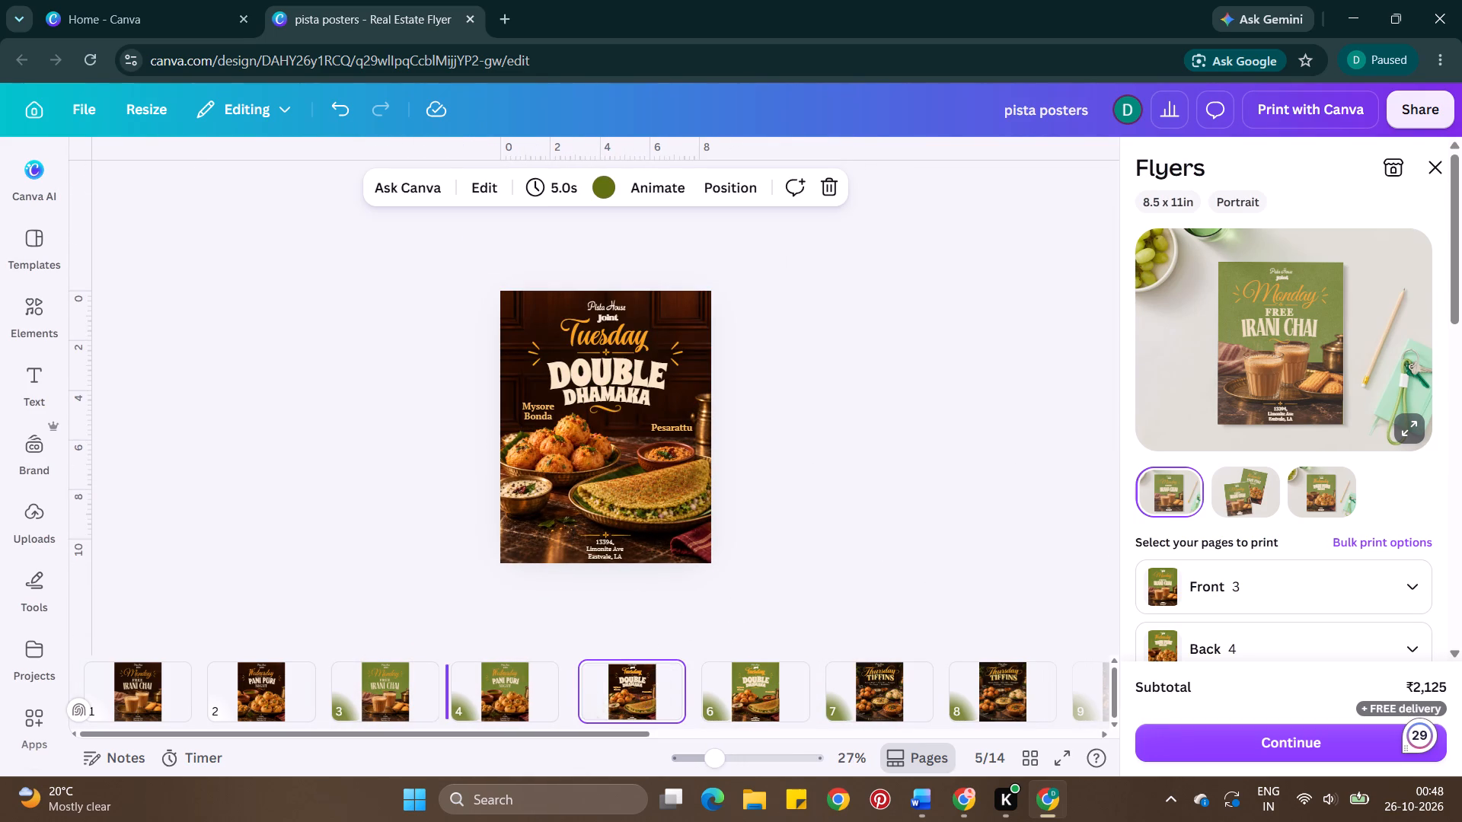
{"action": "left_click_drag", "start_coordinate": [422, 688], "coordinate": [228, 680]}
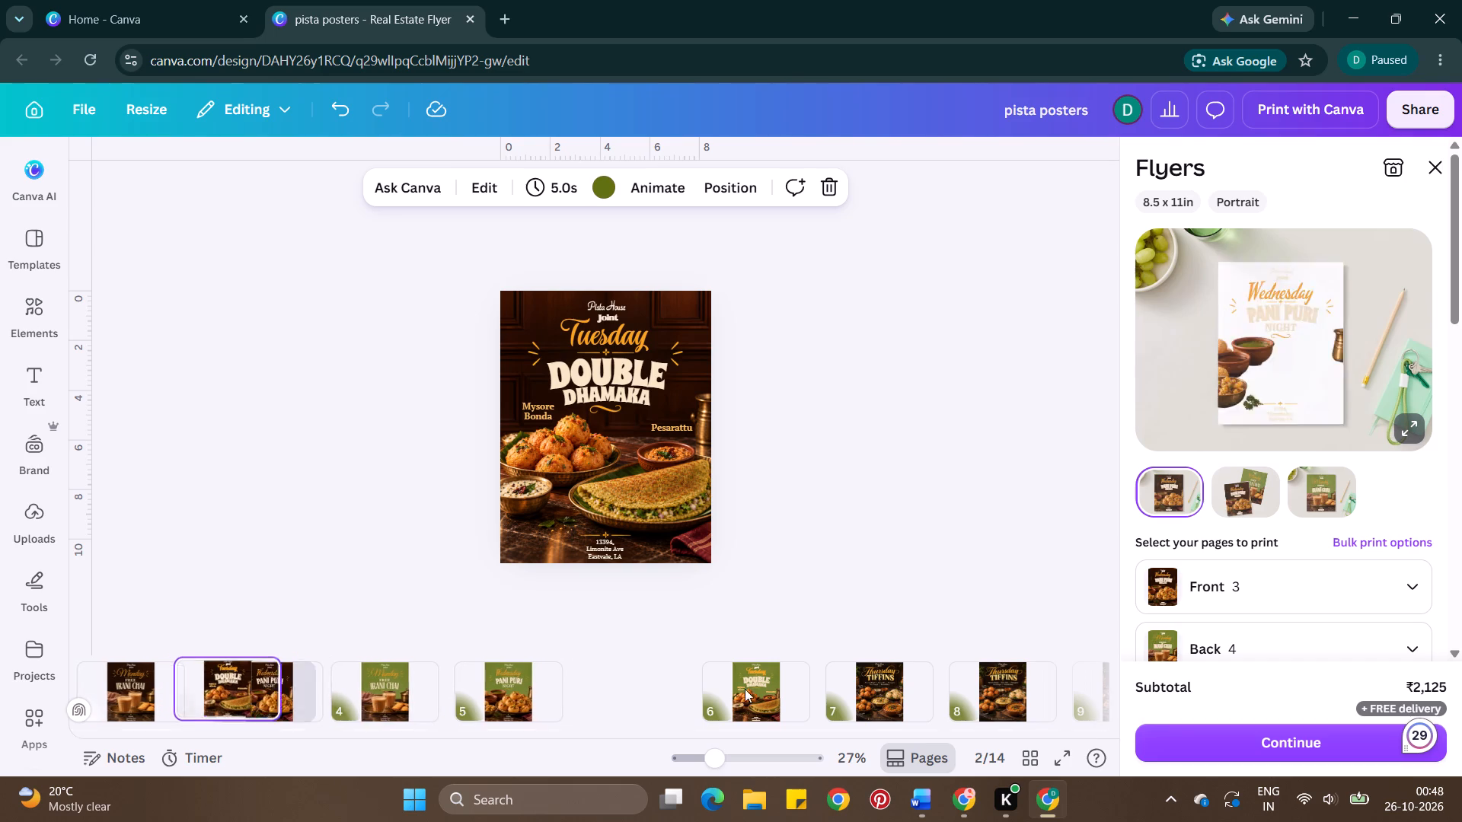
{"action": "left_click_drag", "start_coordinate": [748, 700], "coordinate": [661, 696]}
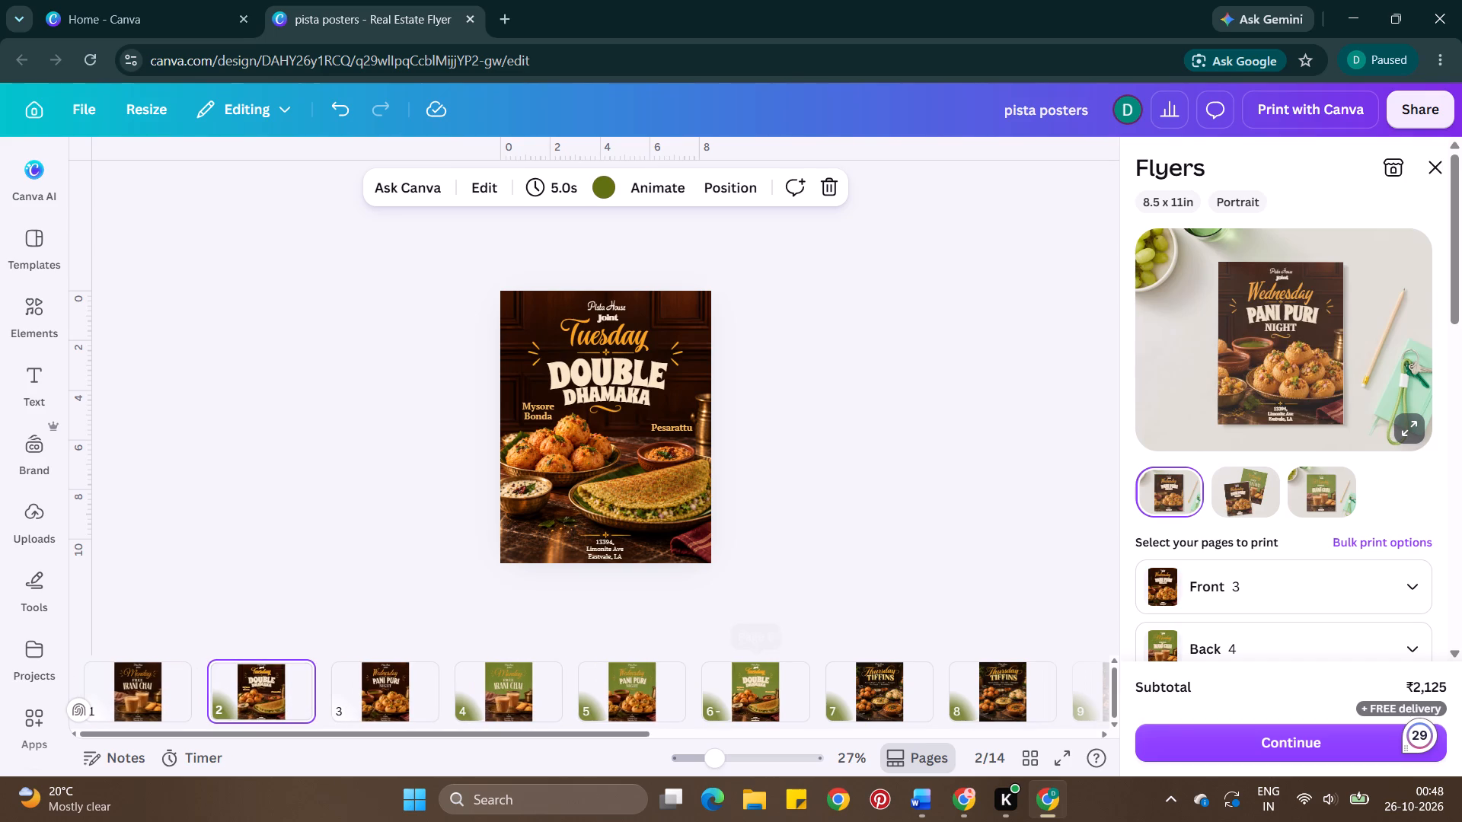
{"action": "left_click_drag", "start_coordinate": [661, 696], "coordinate": [547, 703]}
Review the green Monday, Tuesday and Wednesday posters and the Thursday Tiffins pages.
{"action": "left_click", "coordinate": [476, 689]}
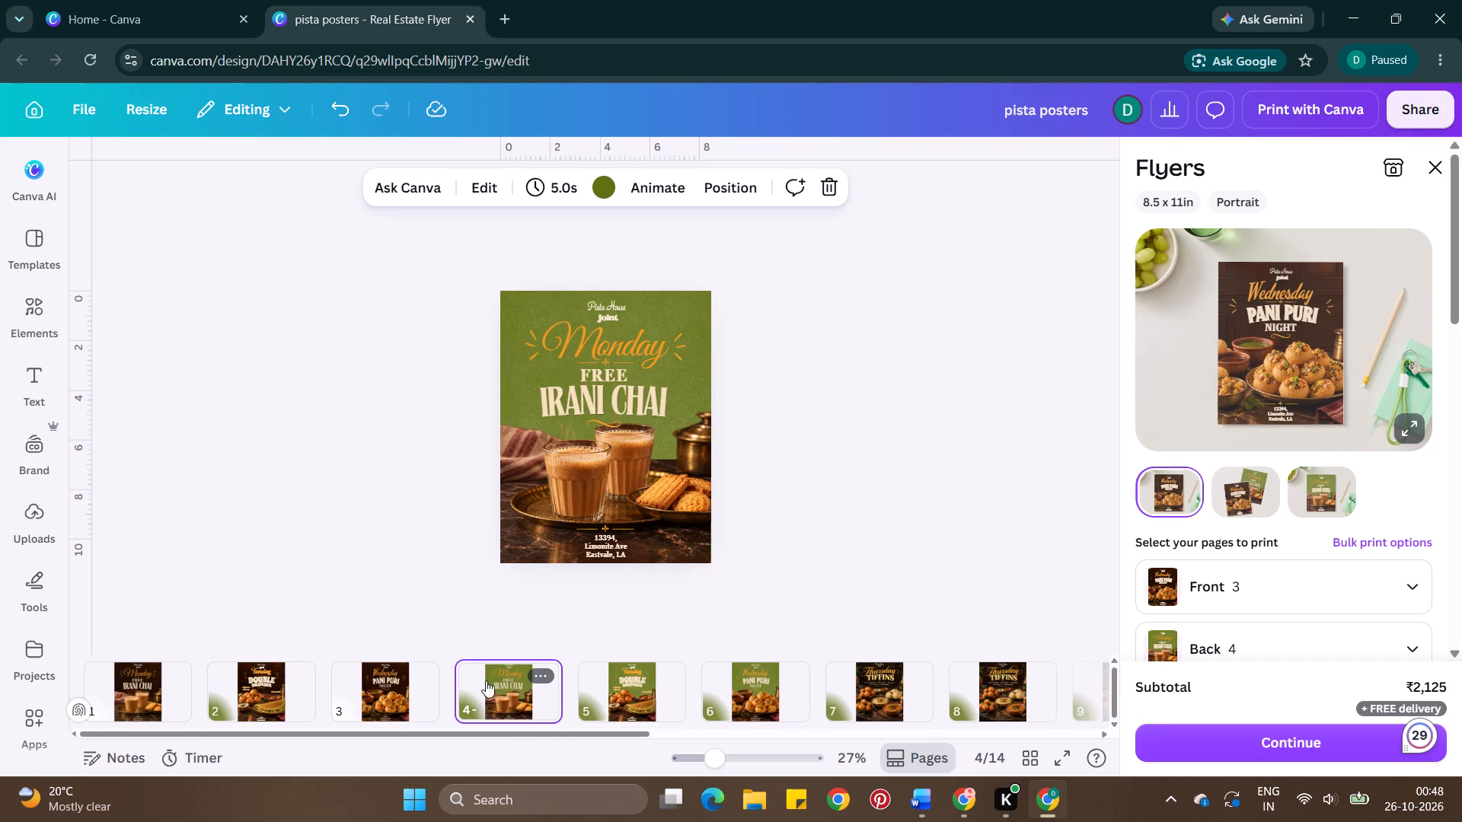
{"action": "left_click", "coordinate": [646, 688]}
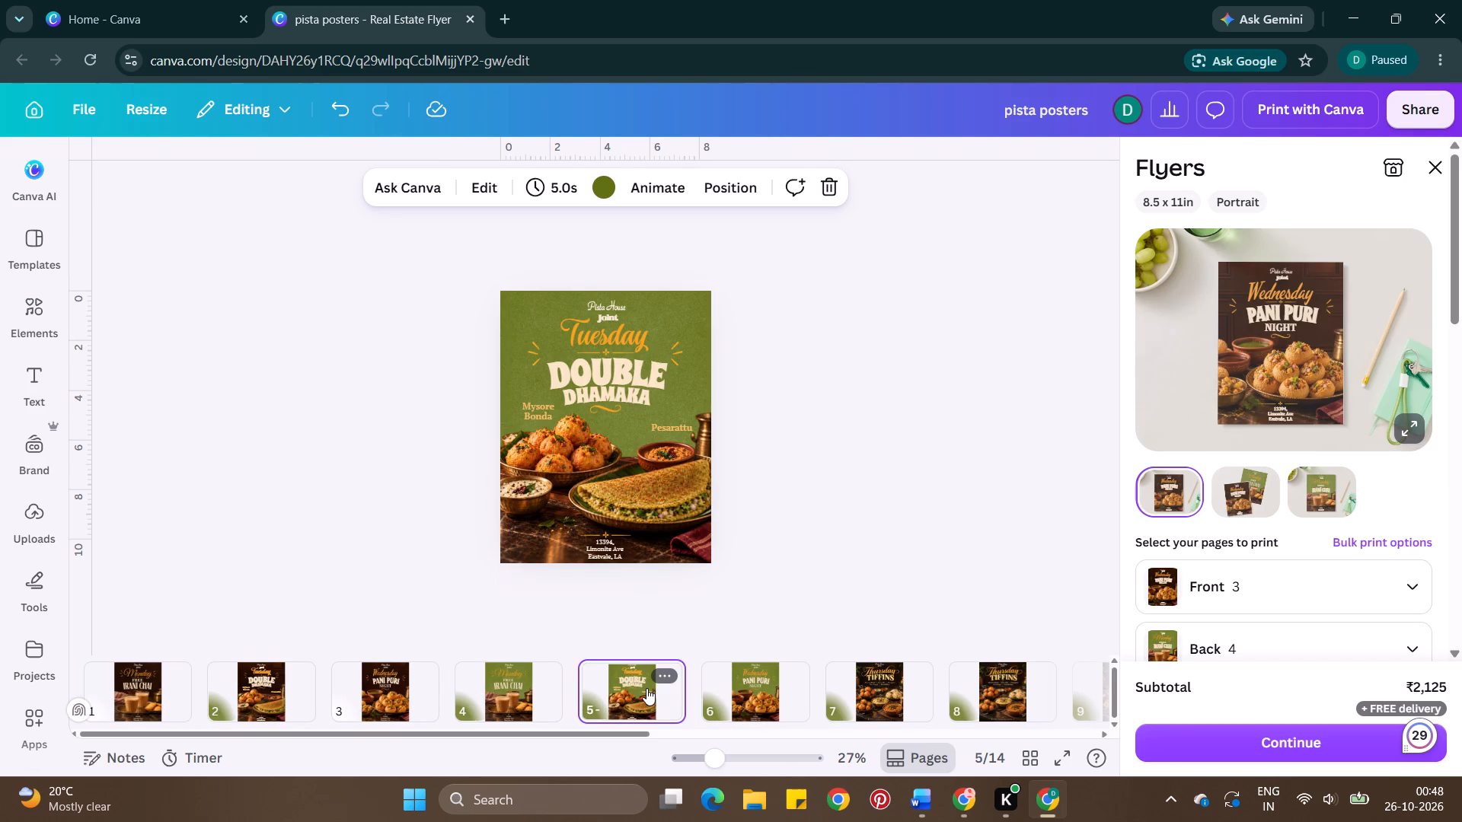
{"action": "left_click", "coordinate": [759, 688]}
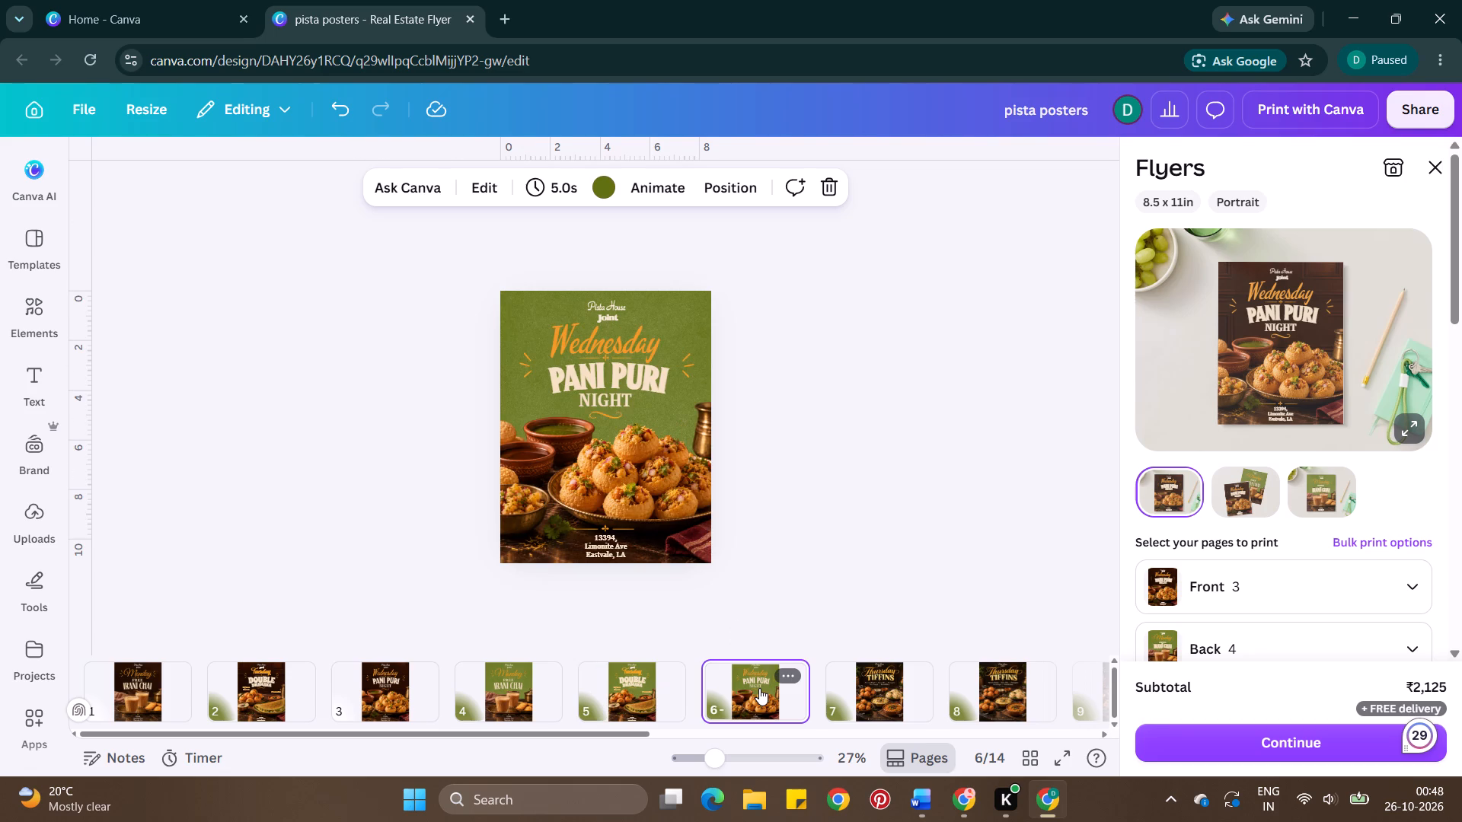
{"action": "left_click", "coordinate": [663, 686]}
{"action": "left_click", "coordinate": [538, 686]}
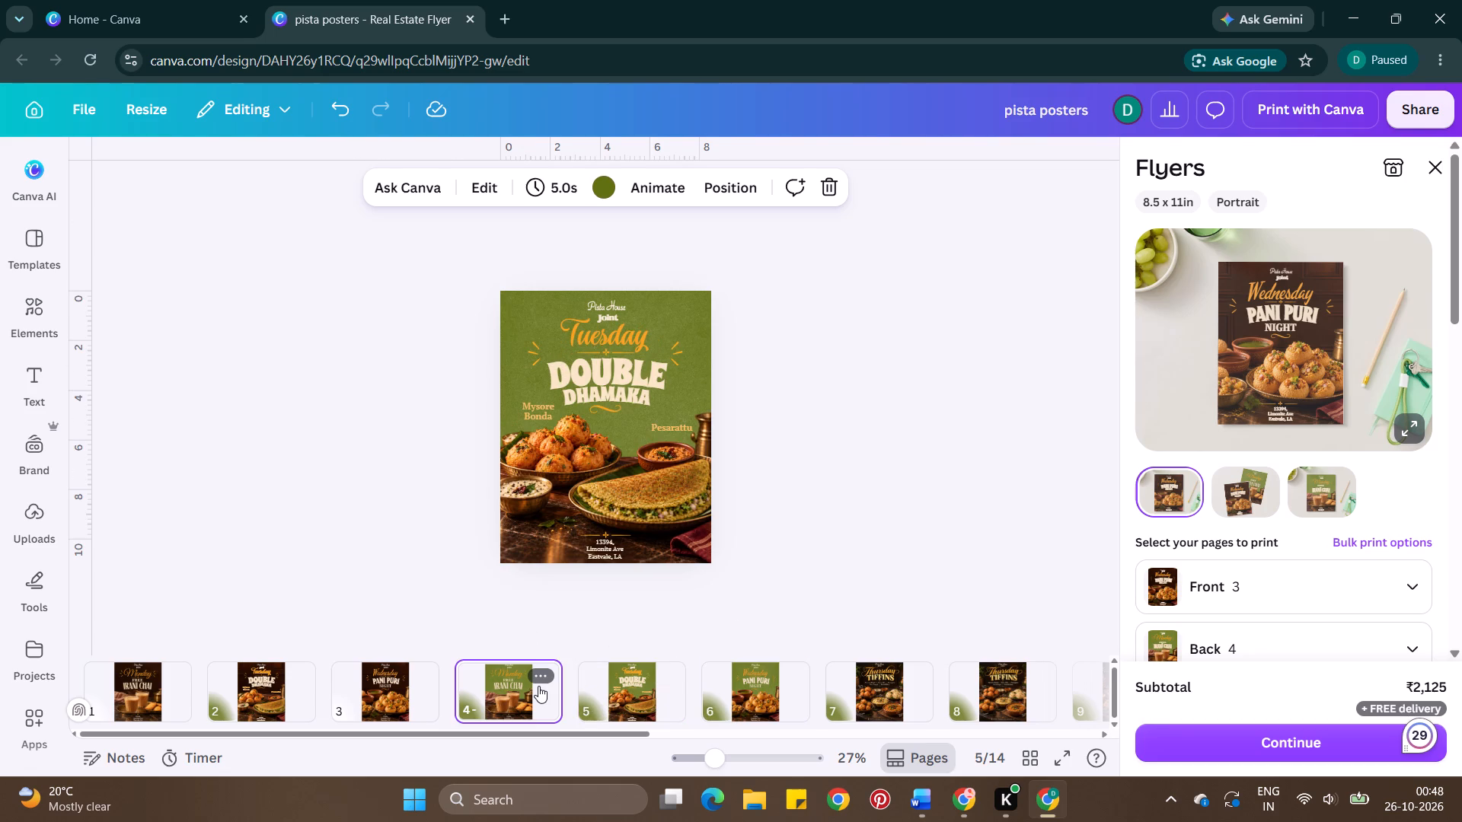
{"action": "scroll", "coordinate": [691, 693], "scroll_direction": "left", "scroll_amount": 1}
{"action": "left_click", "coordinate": [714, 693]}
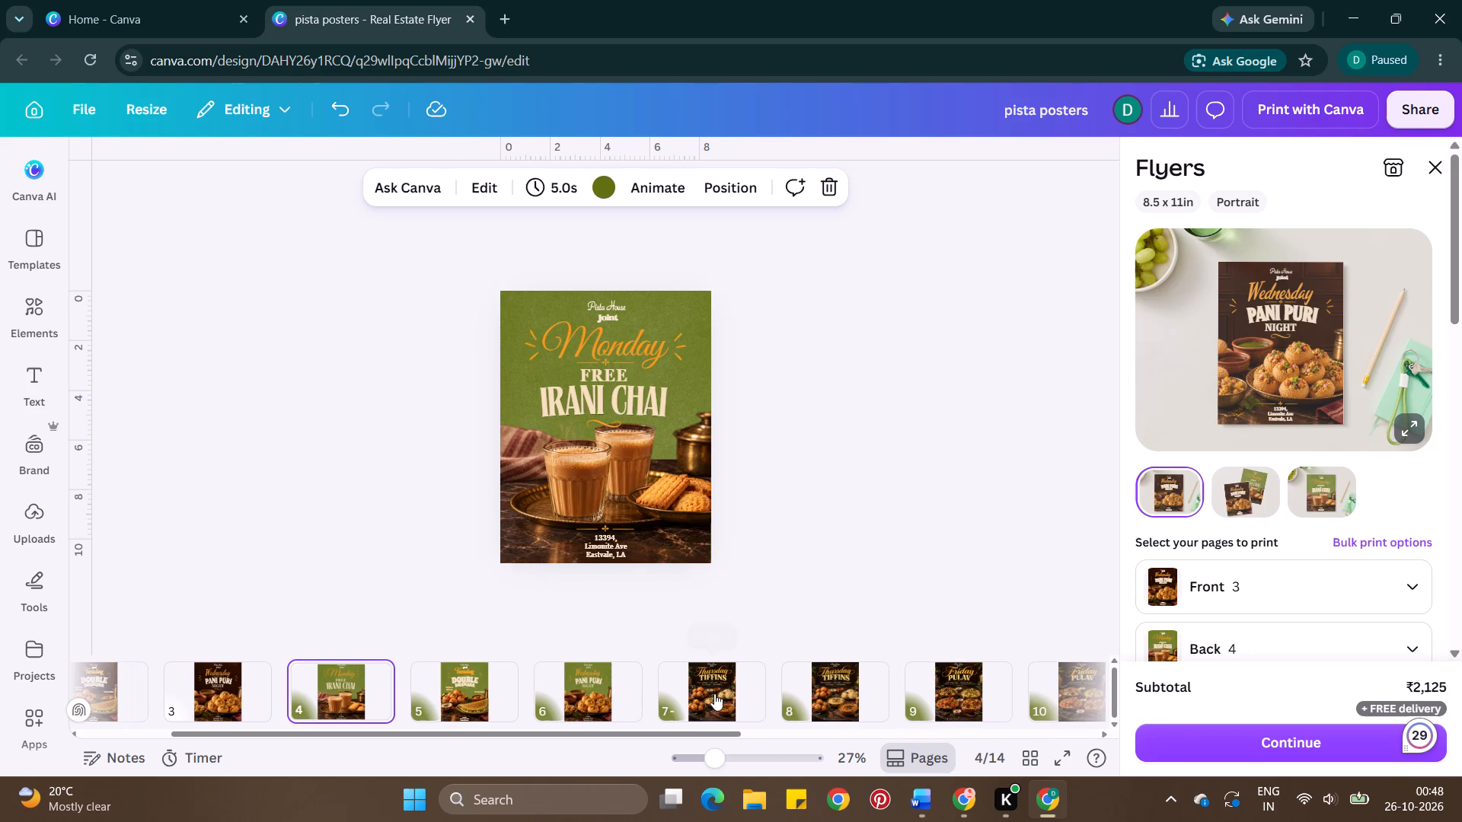
{"action": "left_click", "coordinate": [832, 687]}
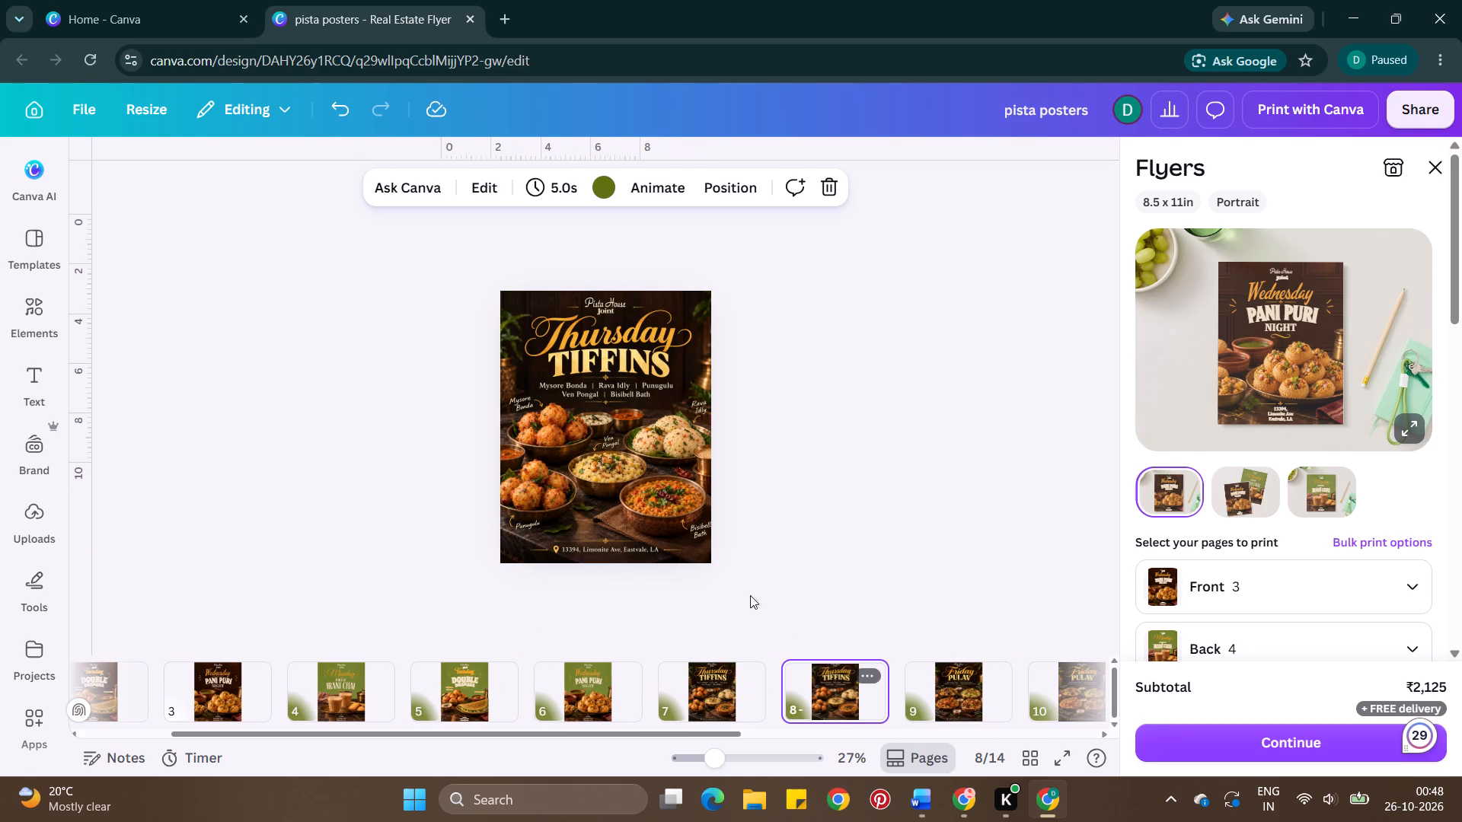
Split the Thursday Tiffins poster image on page 7 into editable layers with Magic Layers.
{"action": "left_click", "coordinate": [692, 693]}
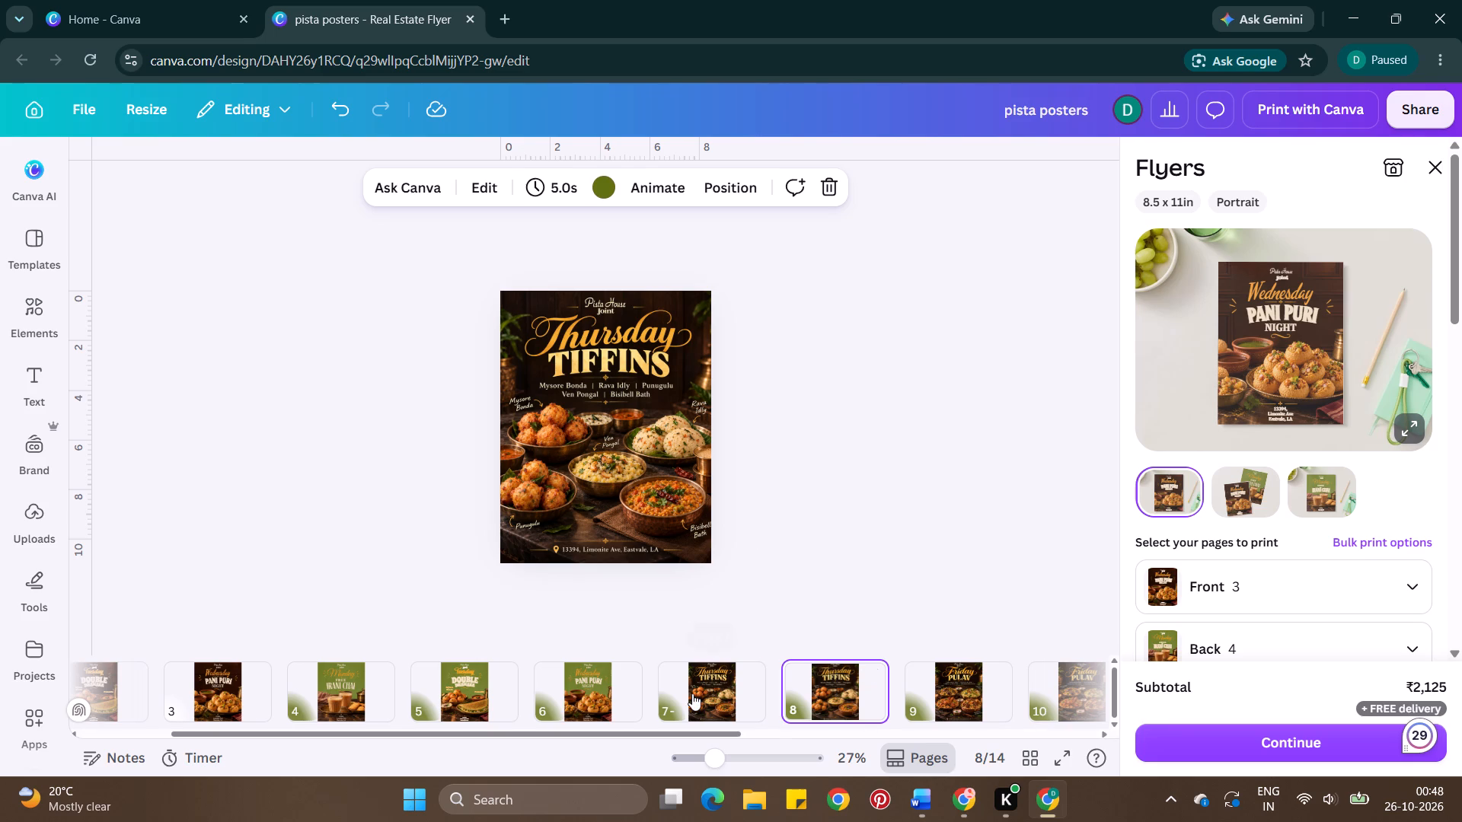
{"action": "left_click", "coordinate": [630, 481]}
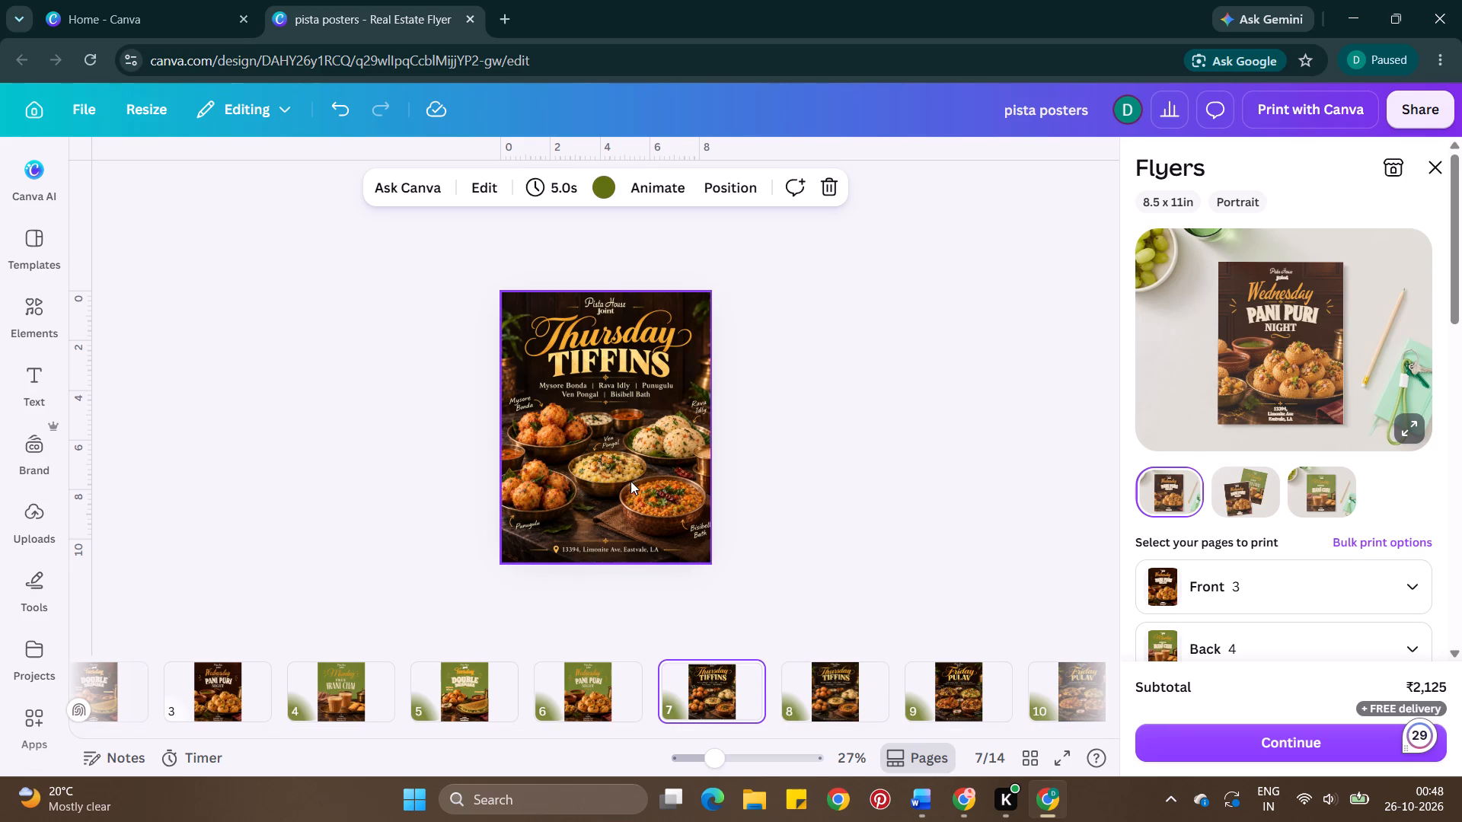
{"action": "left_click", "coordinate": [238, 197]}
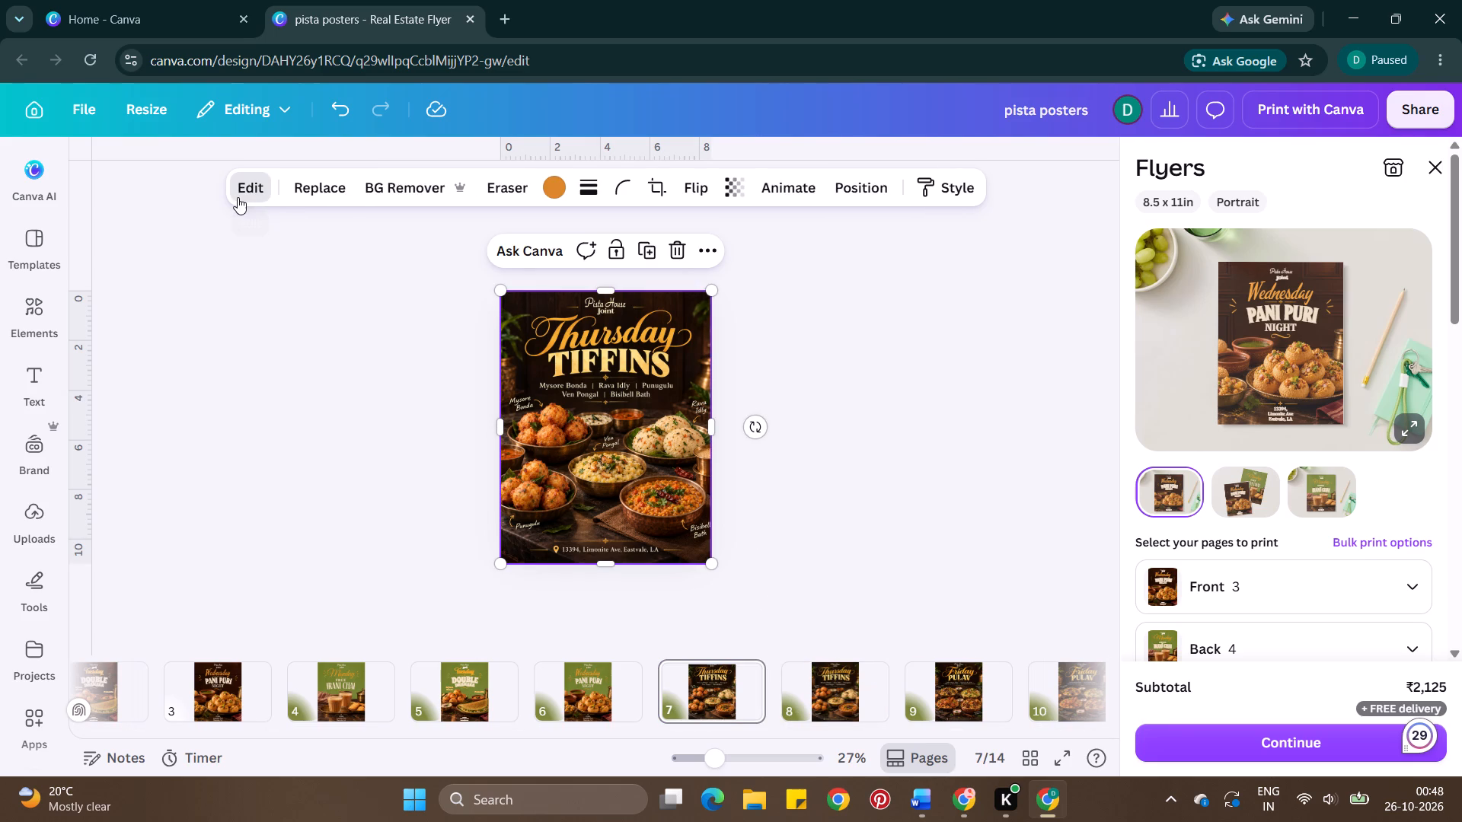
{"action": "left_click", "coordinate": [205, 435]}
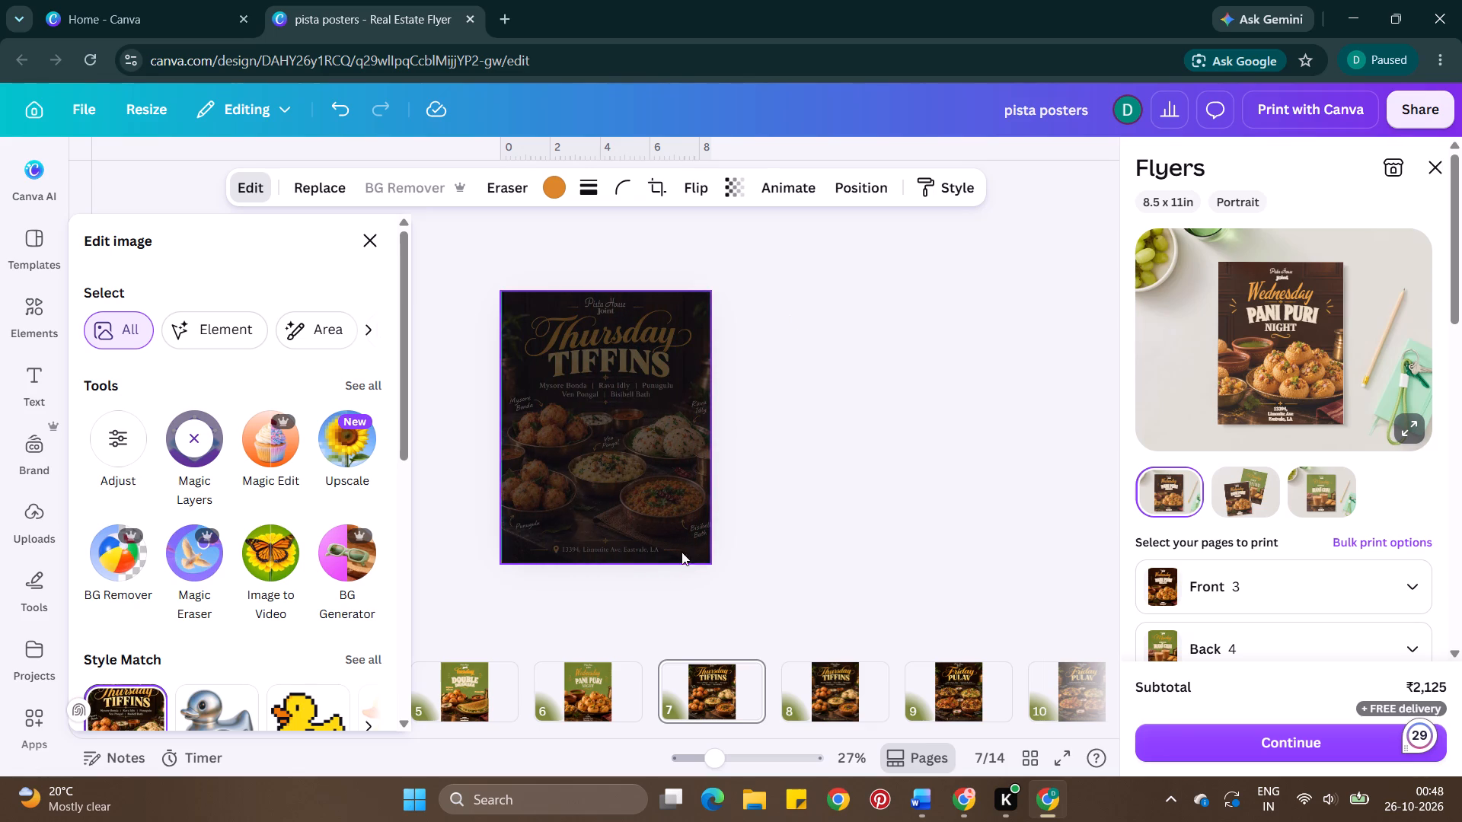
Delete the second, unlayered Thursday Tiffins page, page 8.
{"action": "left_click", "coordinate": [837, 700]}
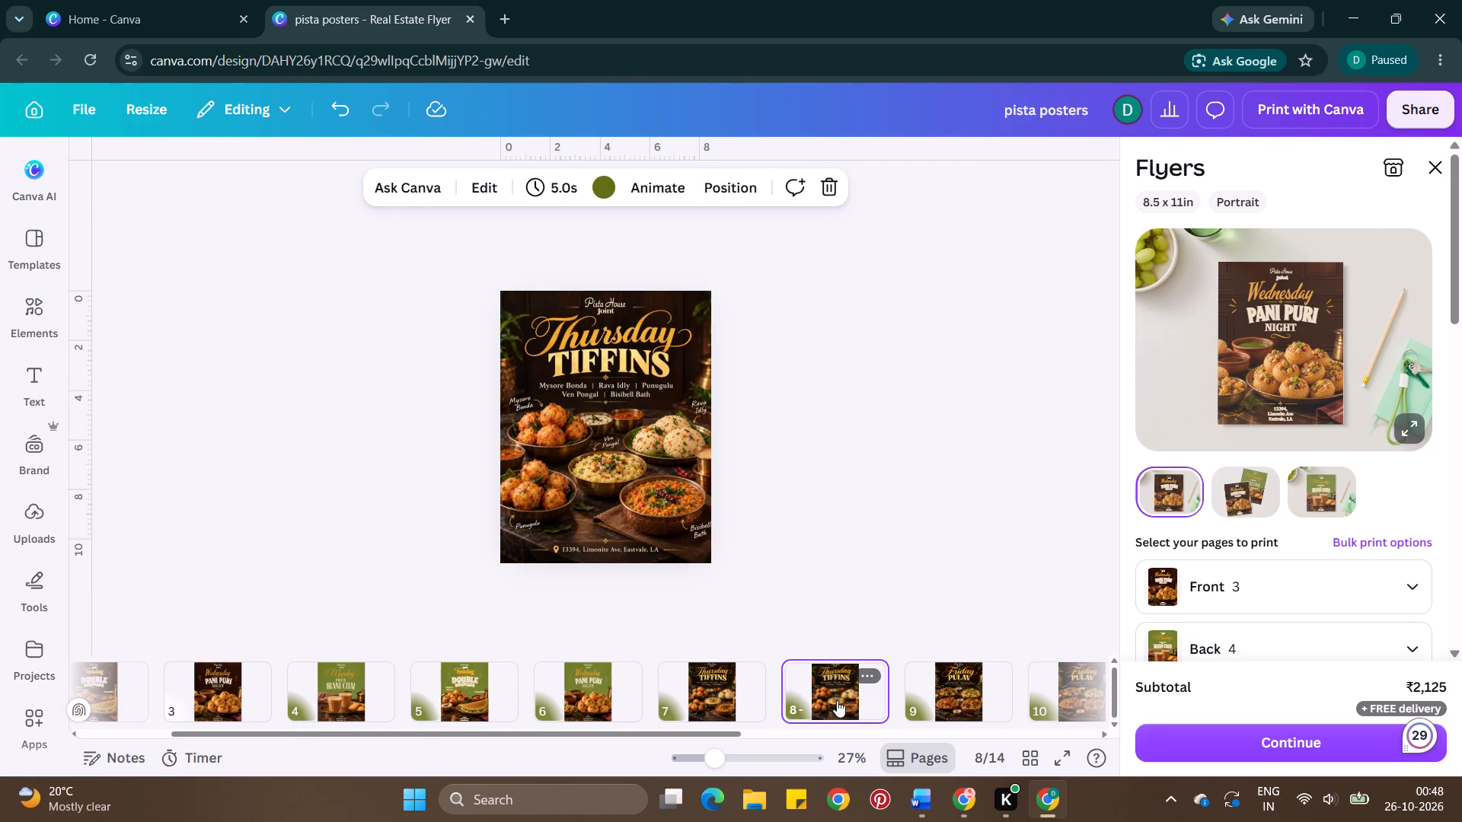
{"action": "key", "text": "Delete"}
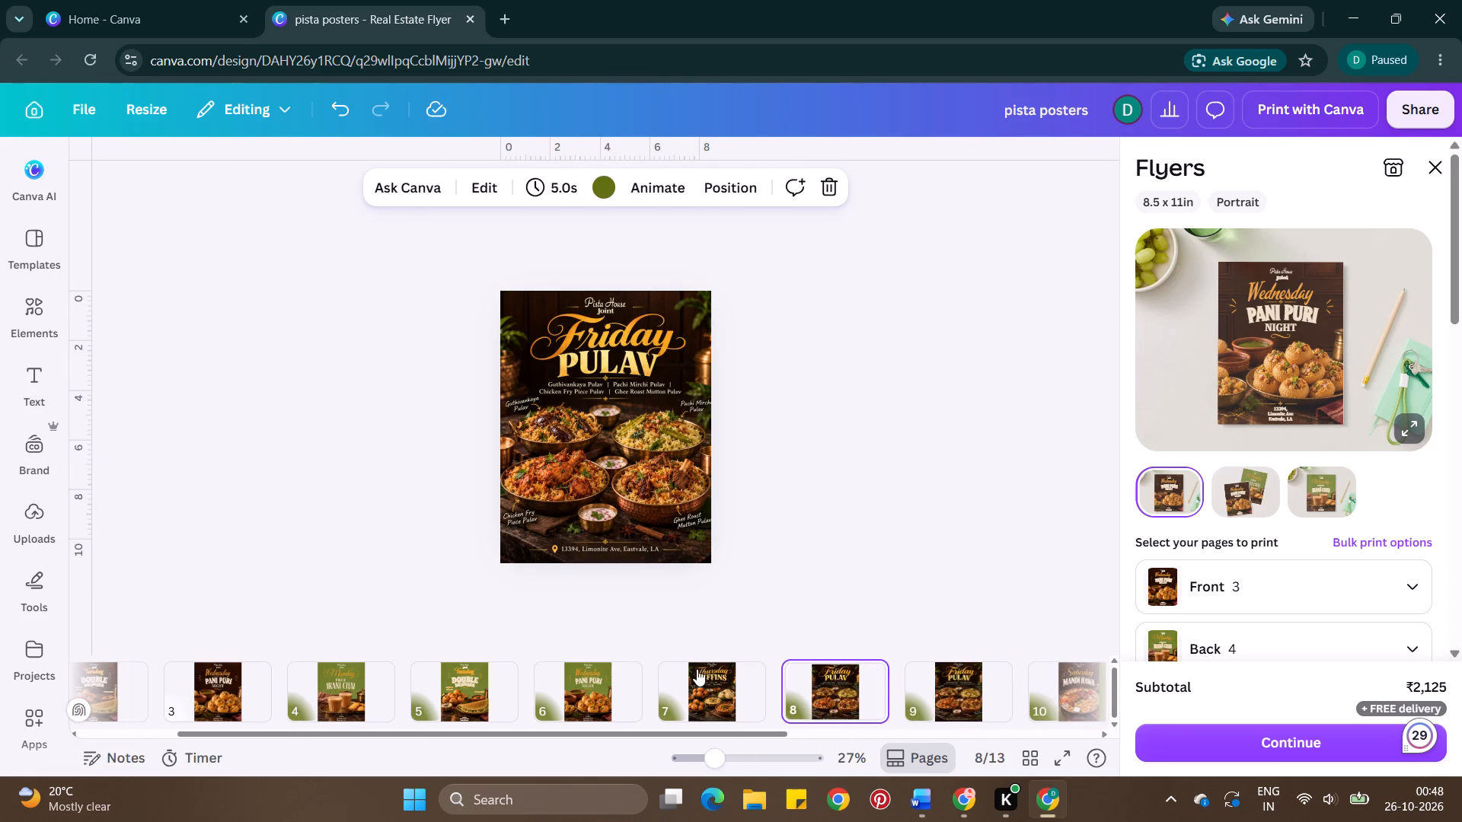
Duplicate the layered Thursday Tiffins page.
{"action": "left_click", "coordinate": [704, 680]}
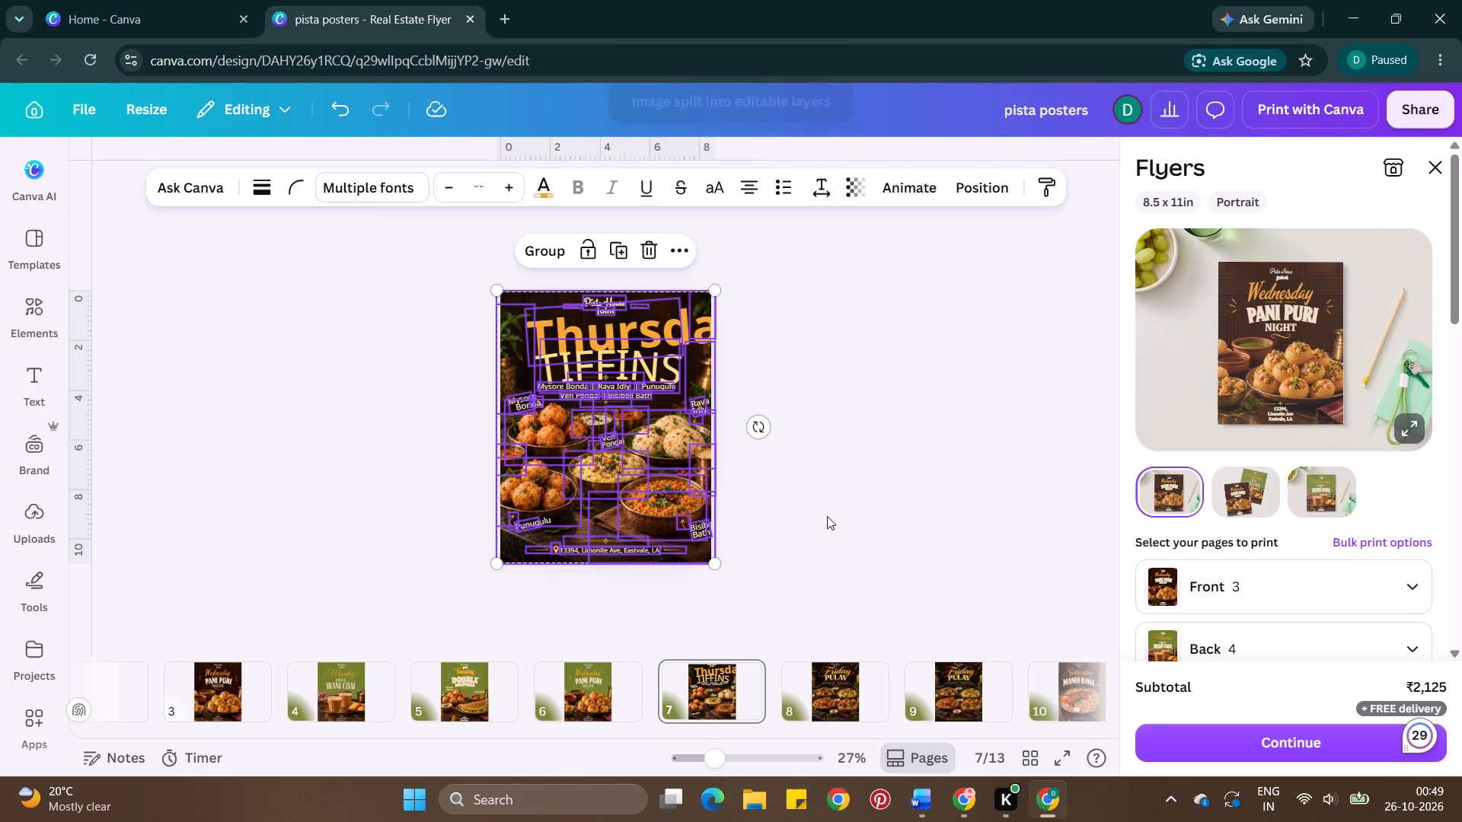
{"action": "double_click", "coordinate": [864, 496]}
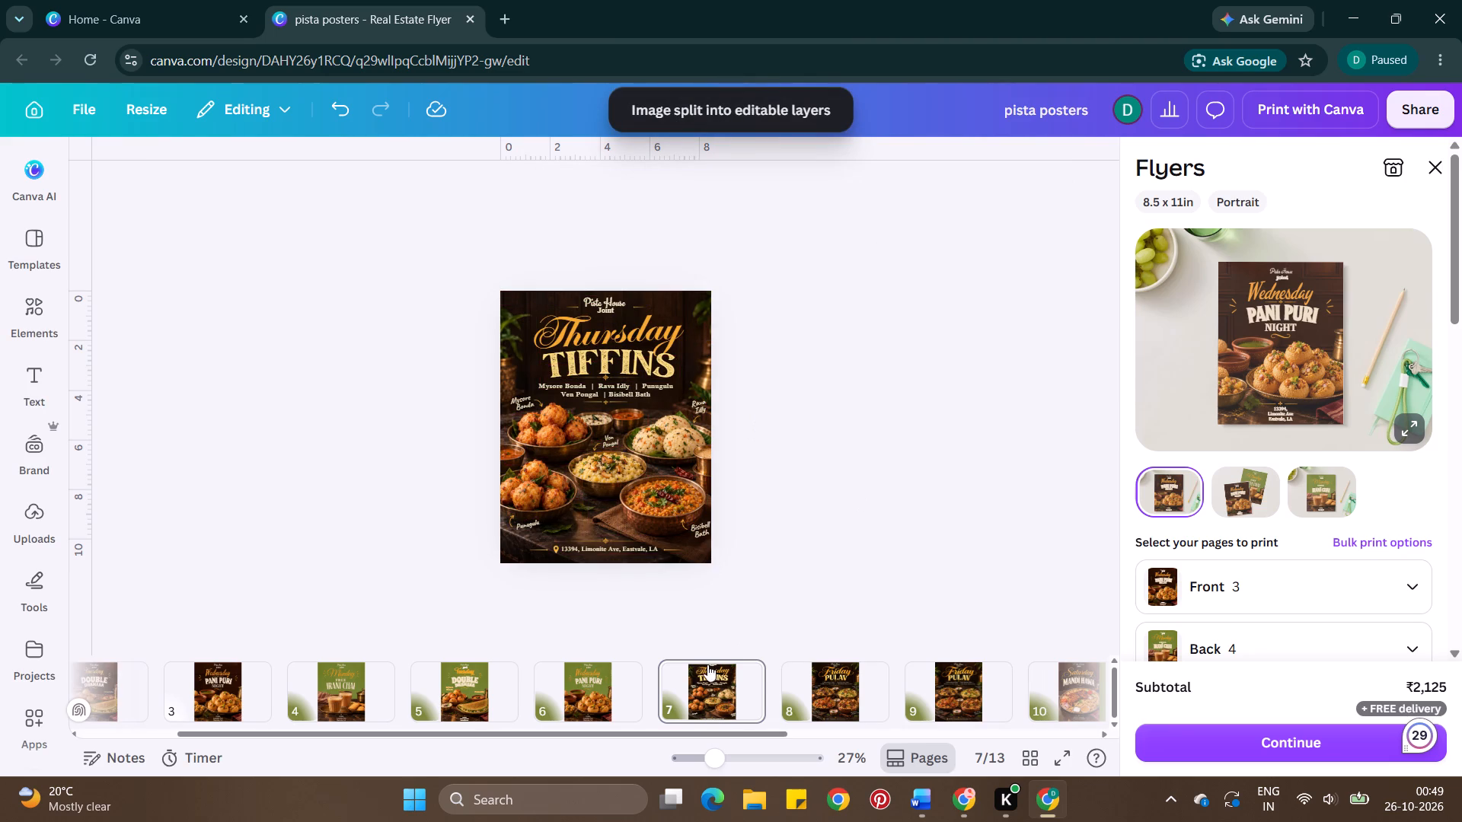
{"action": "left_click", "coordinate": [707, 680]}
{"action": "key", "text": "ctrl+d"}
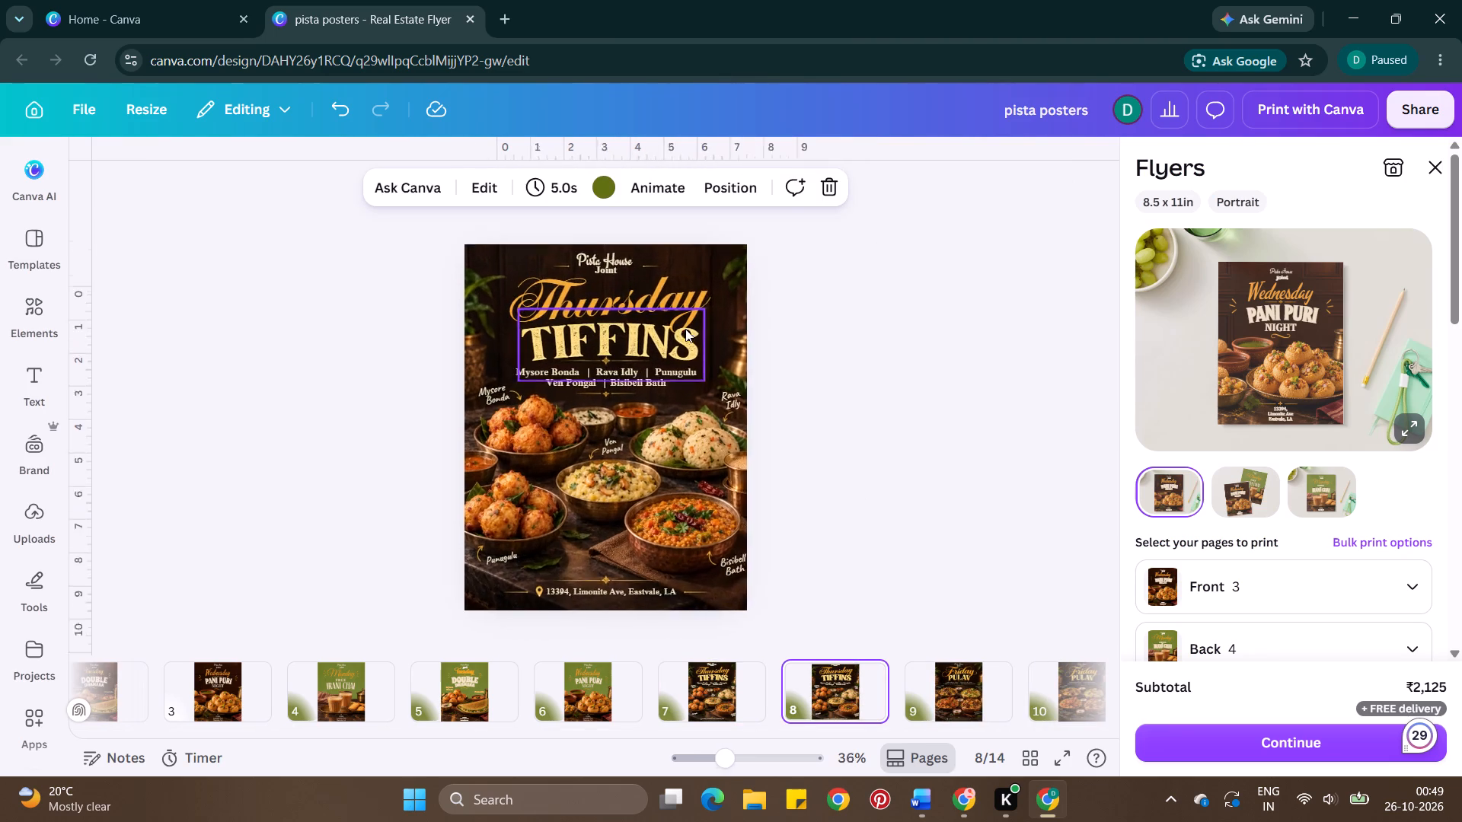
Delete the TIFFINS heading from the duplicated Thursday page.
{"action": "left_click", "coordinate": [685, 329]}
{"action": "key", "text": "BackSpace"}
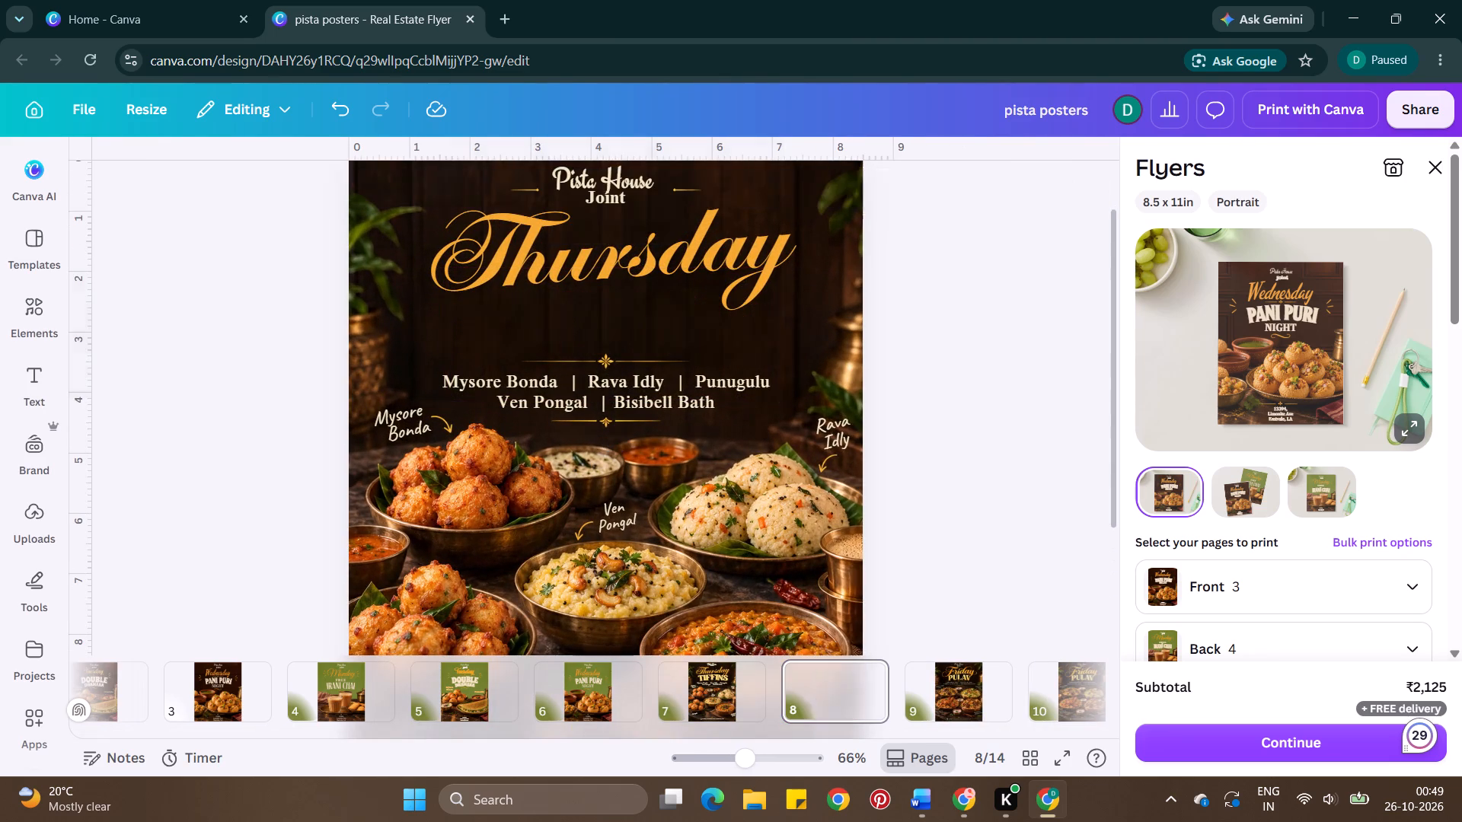
Copy the DOUBLE heading from the green Tuesday page onto the duplicated Thursday page and change its text to "tiffins".
{"action": "left_click", "coordinate": [442, 669]}
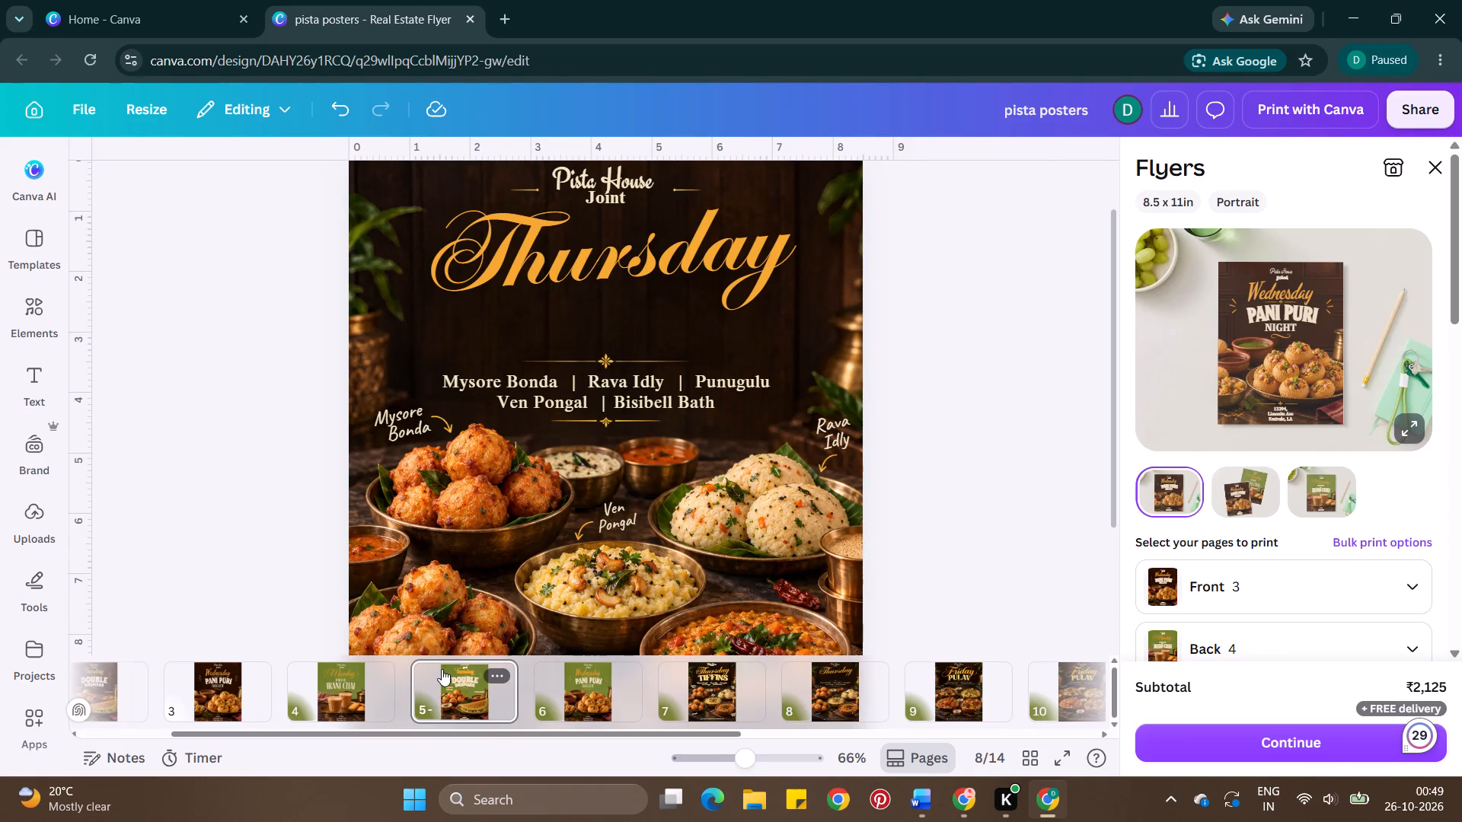
{"action": "left_click", "coordinate": [615, 346]}
{"action": "key", "text": "ctrl+c"}
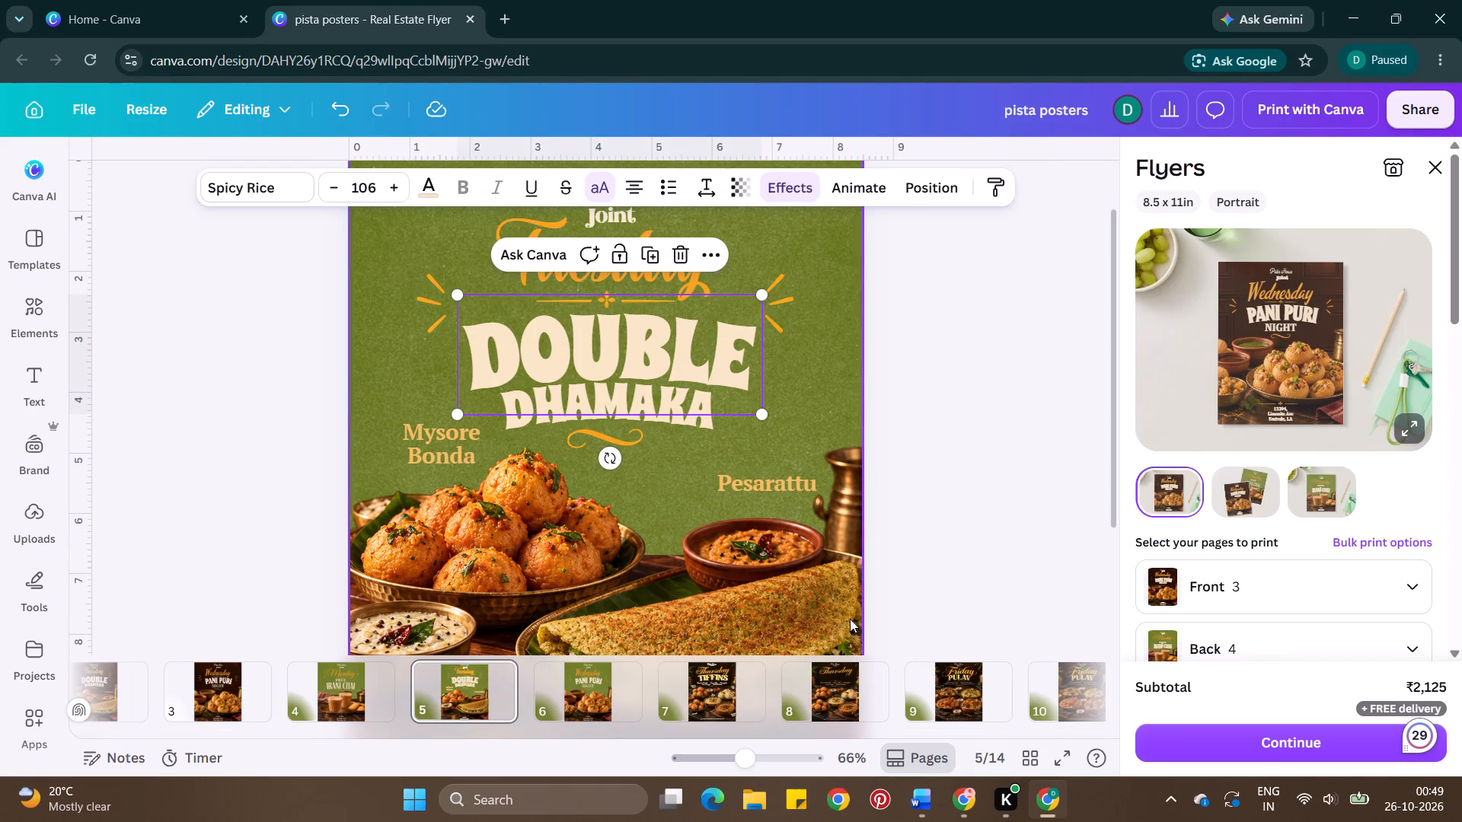
{"action": "left_click", "coordinate": [817, 667]}
{"action": "left_click", "coordinate": [685, 387]}
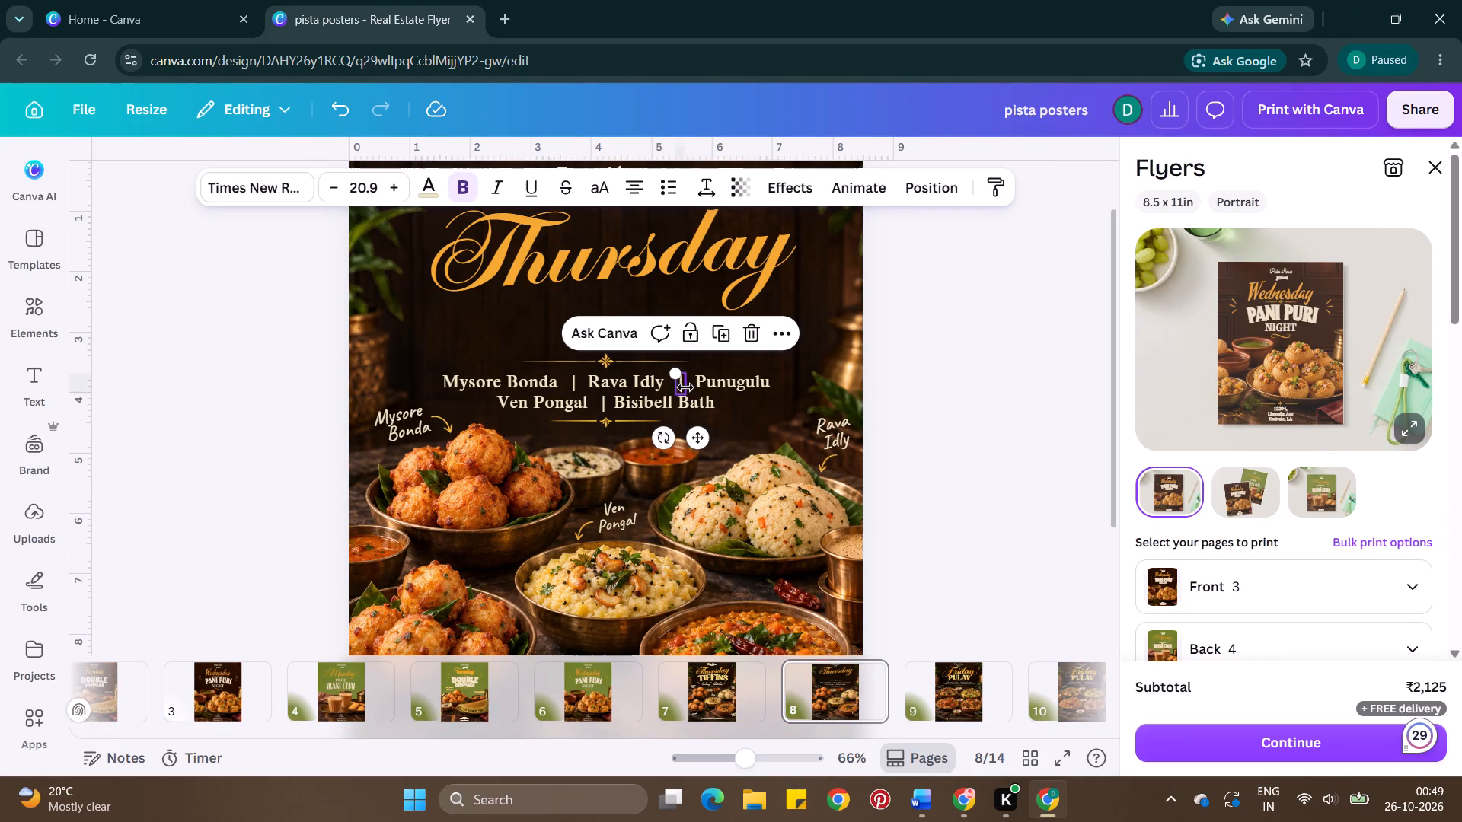
{"action": "key", "text": "ctrl+v"}
{"action": "double_click", "coordinate": [665, 330]}
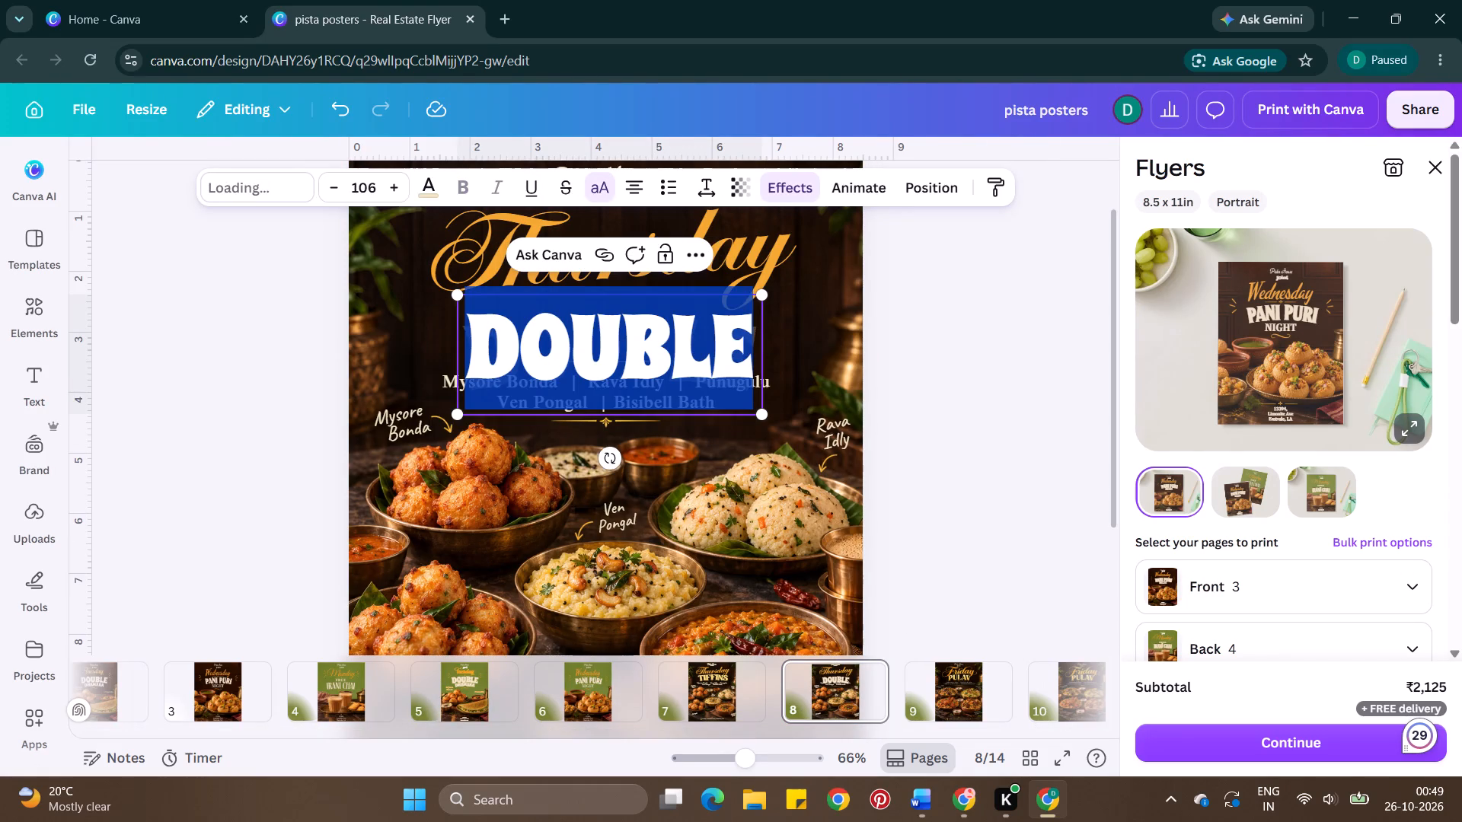
{"action": "type", "text": "tiffins"}
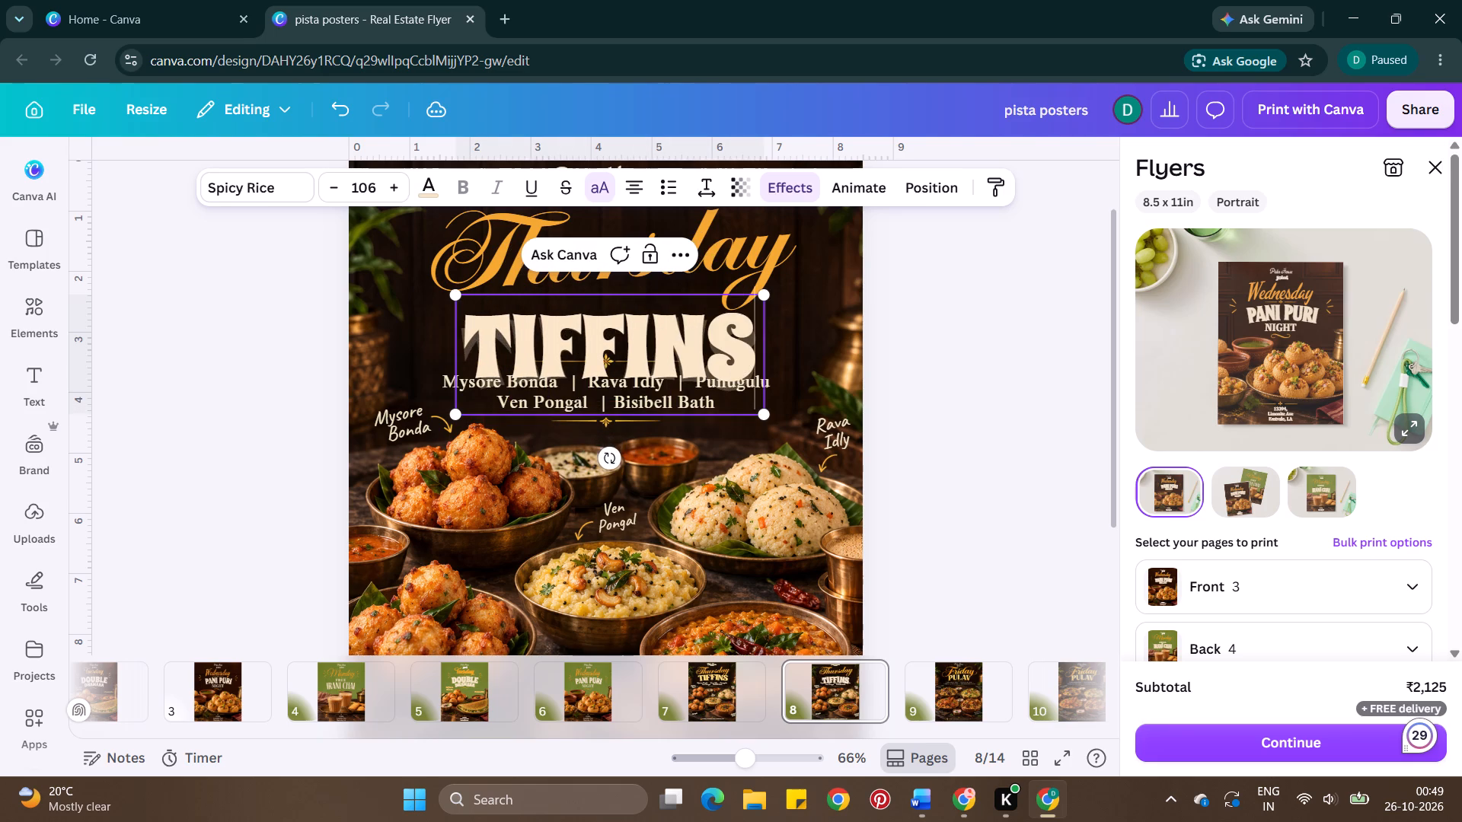
Set the new TIFFINS heading's font size to 90 and raise it closer beneath Thursday.
{"action": "left_click", "coordinate": [364, 188]}
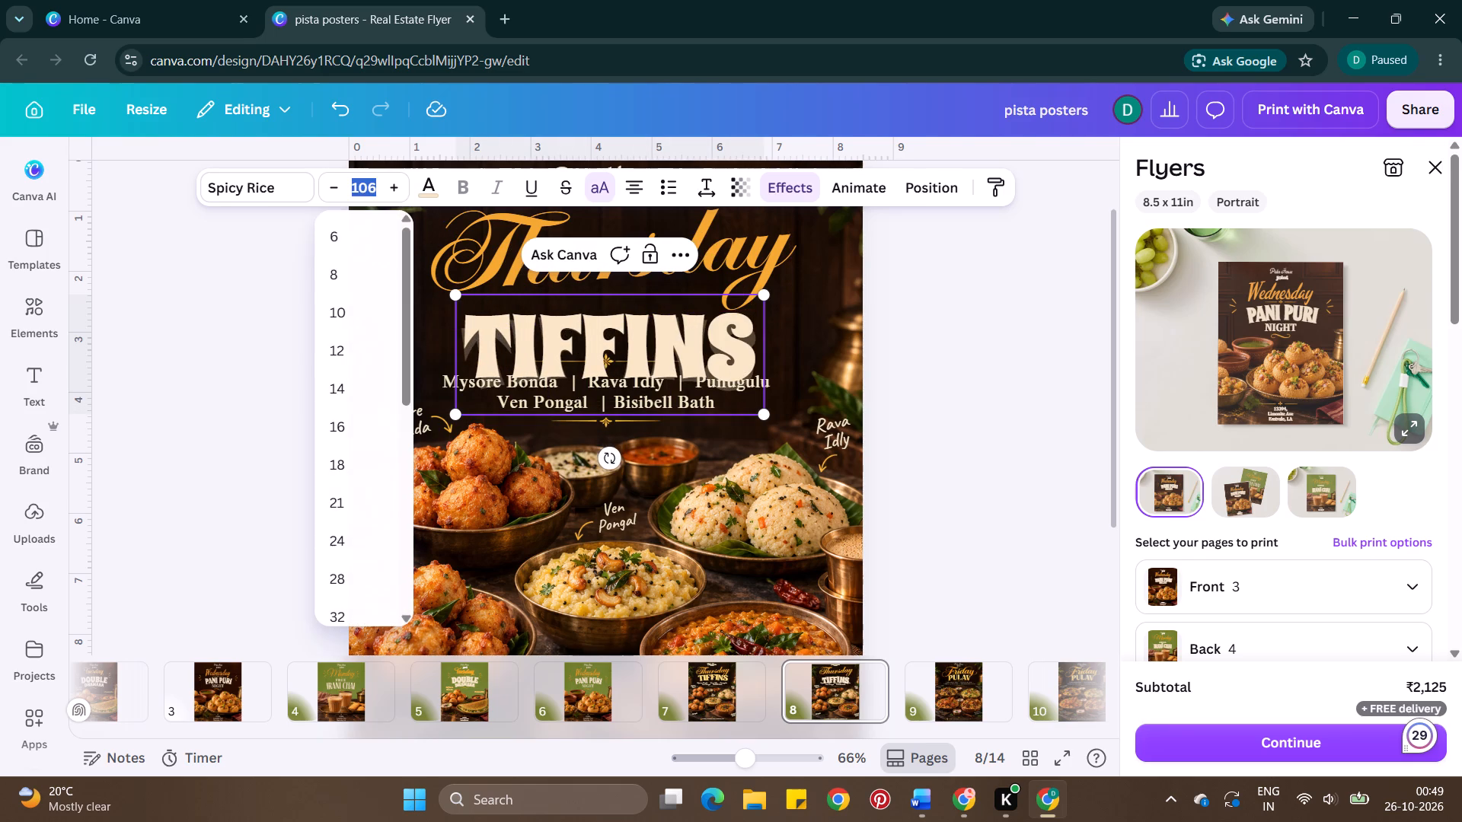
{"action": "key", "text": "8"}
{"action": "key", "text": "BackSpace"}
{"action": "type", "text": "90"}
{"action": "key", "text": "Return"}
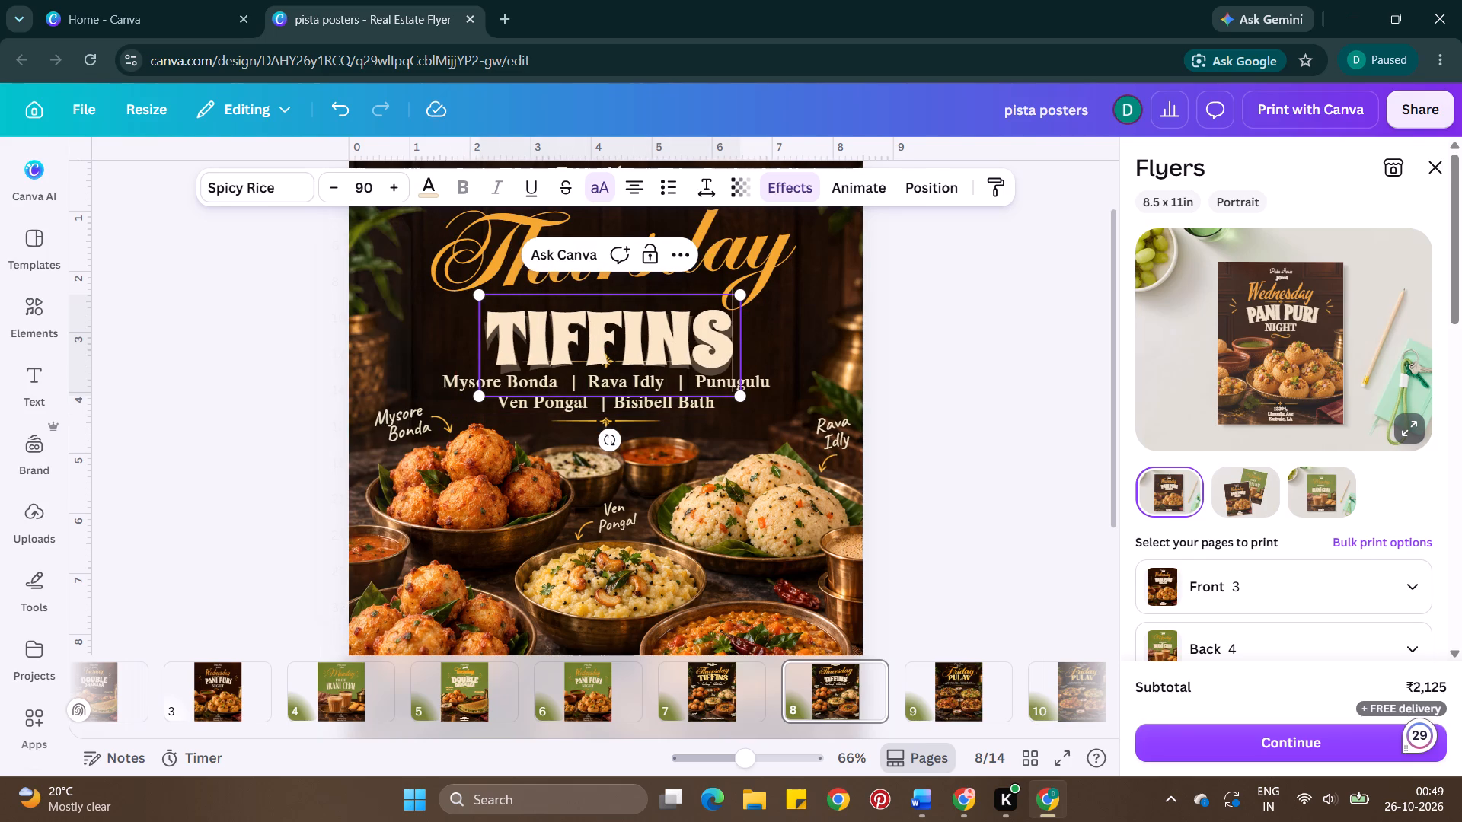
{"action": "double_click", "coordinate": [916, 367]}
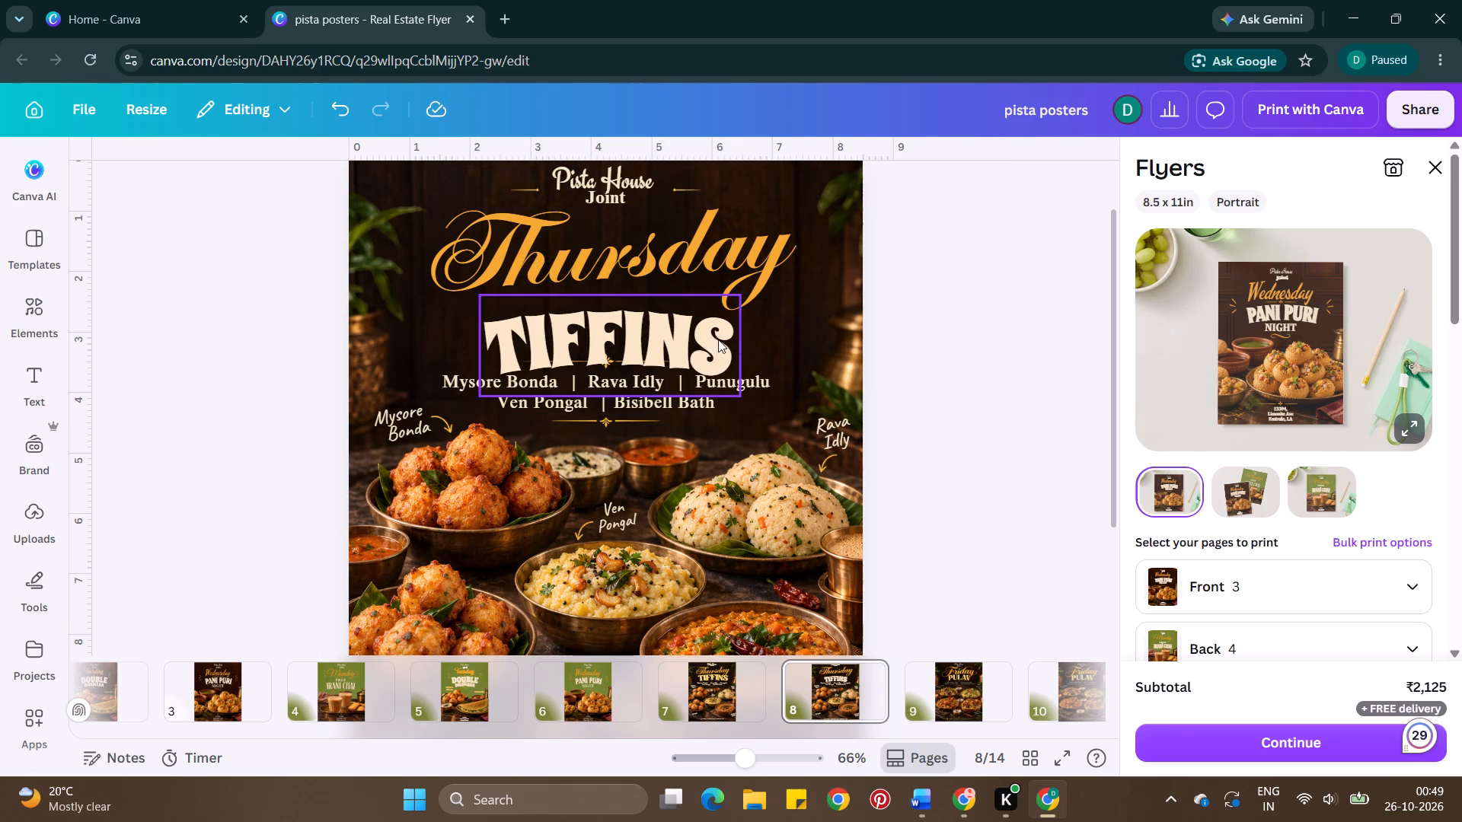
{"action": "left_click_drag", "start_coordinate": [702, 347], "coordinate": [706, 330]}
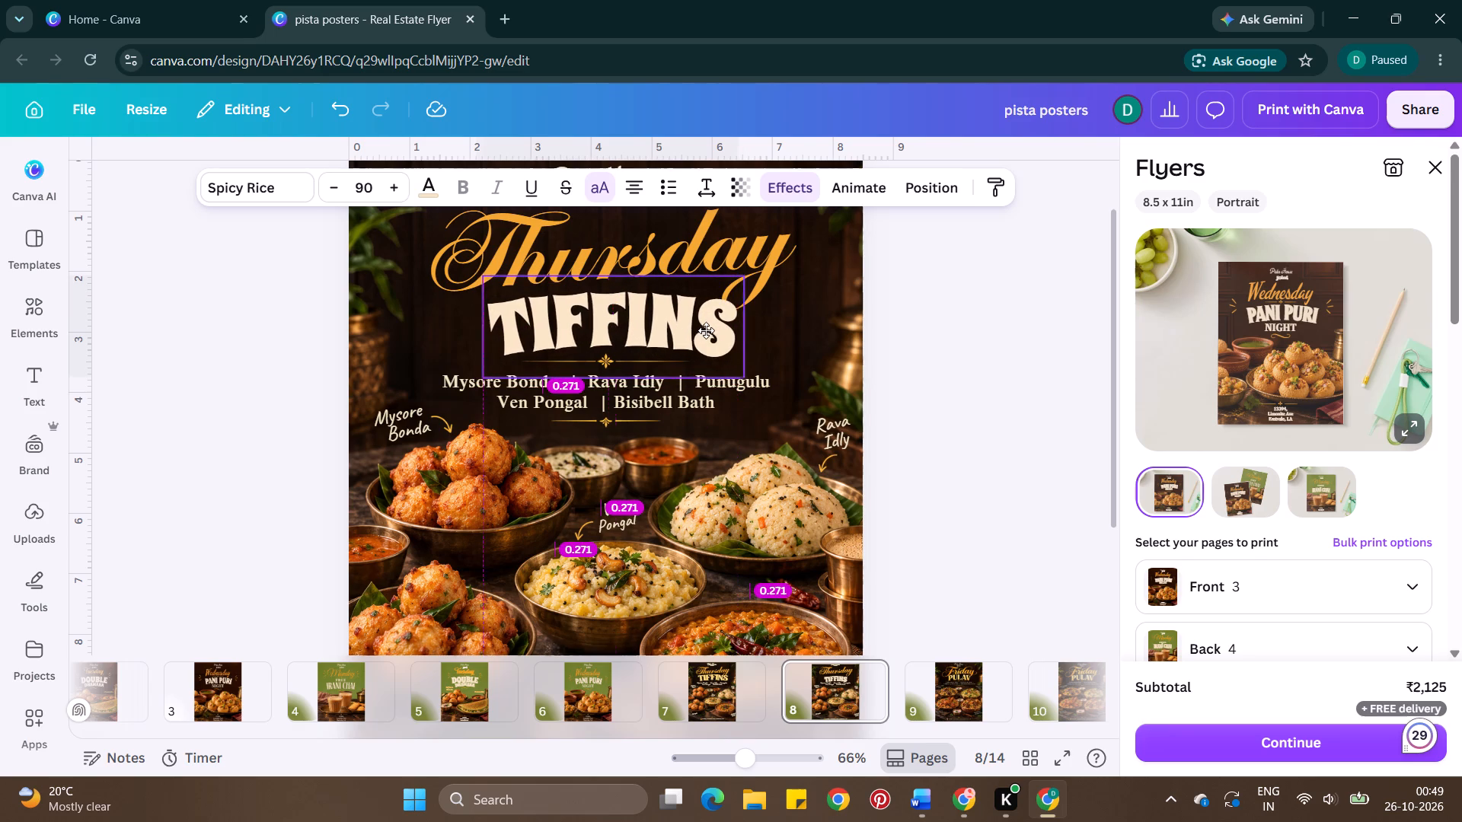
{"action": "left_click_drag", "start_coordinate": [706, 330], "coordinate": [703, 328]}
Delete the gold dividers below and above the dish list, moving the TIFFINS heading aside to reach the upper one.
{"action": "left_click", "coordinate": [578, 425]}
{"action": "key", "text": "BackSpace"}
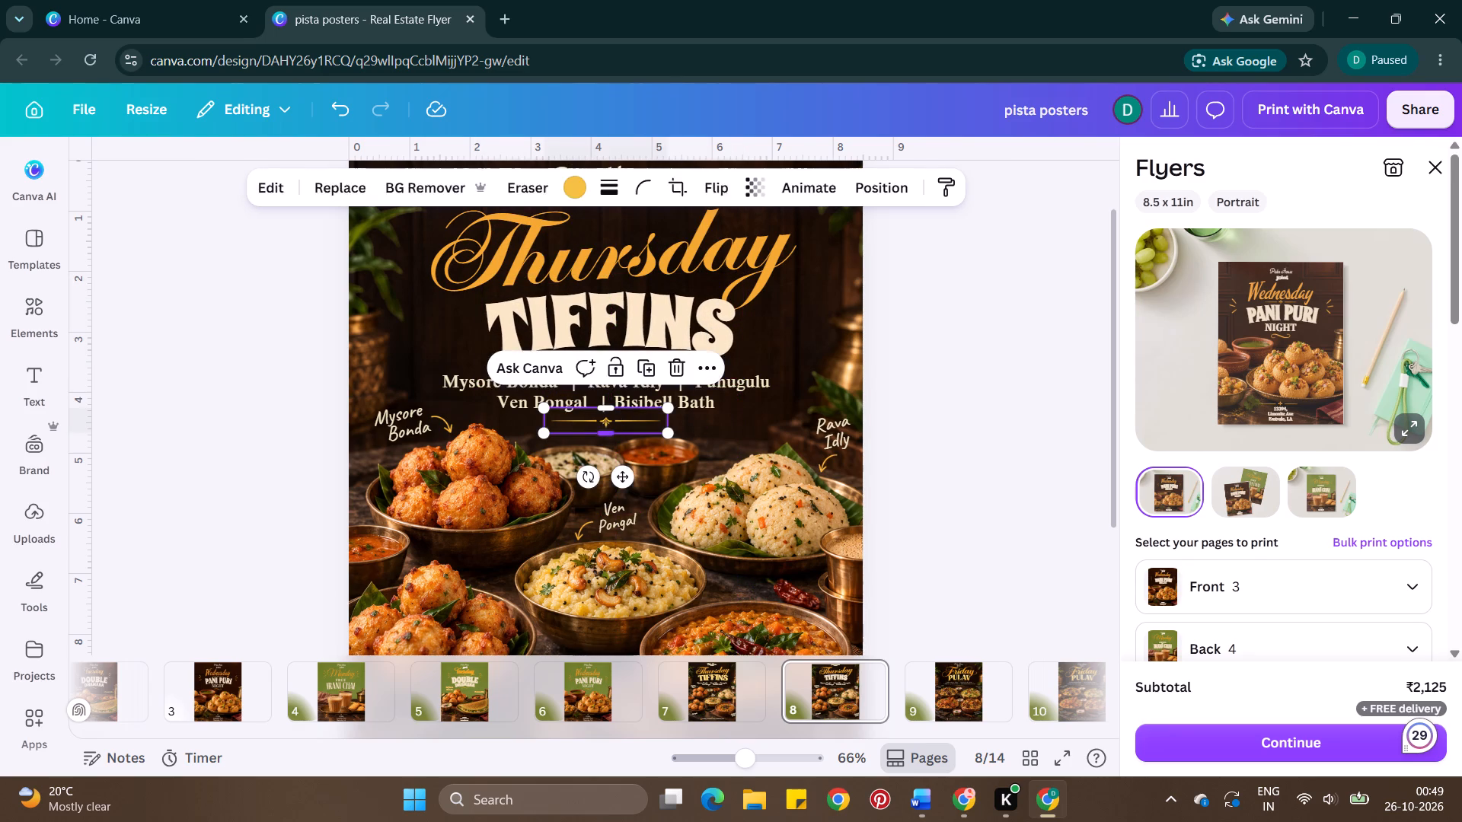
{"action": "left_click", "coordinate": [601, 369]}
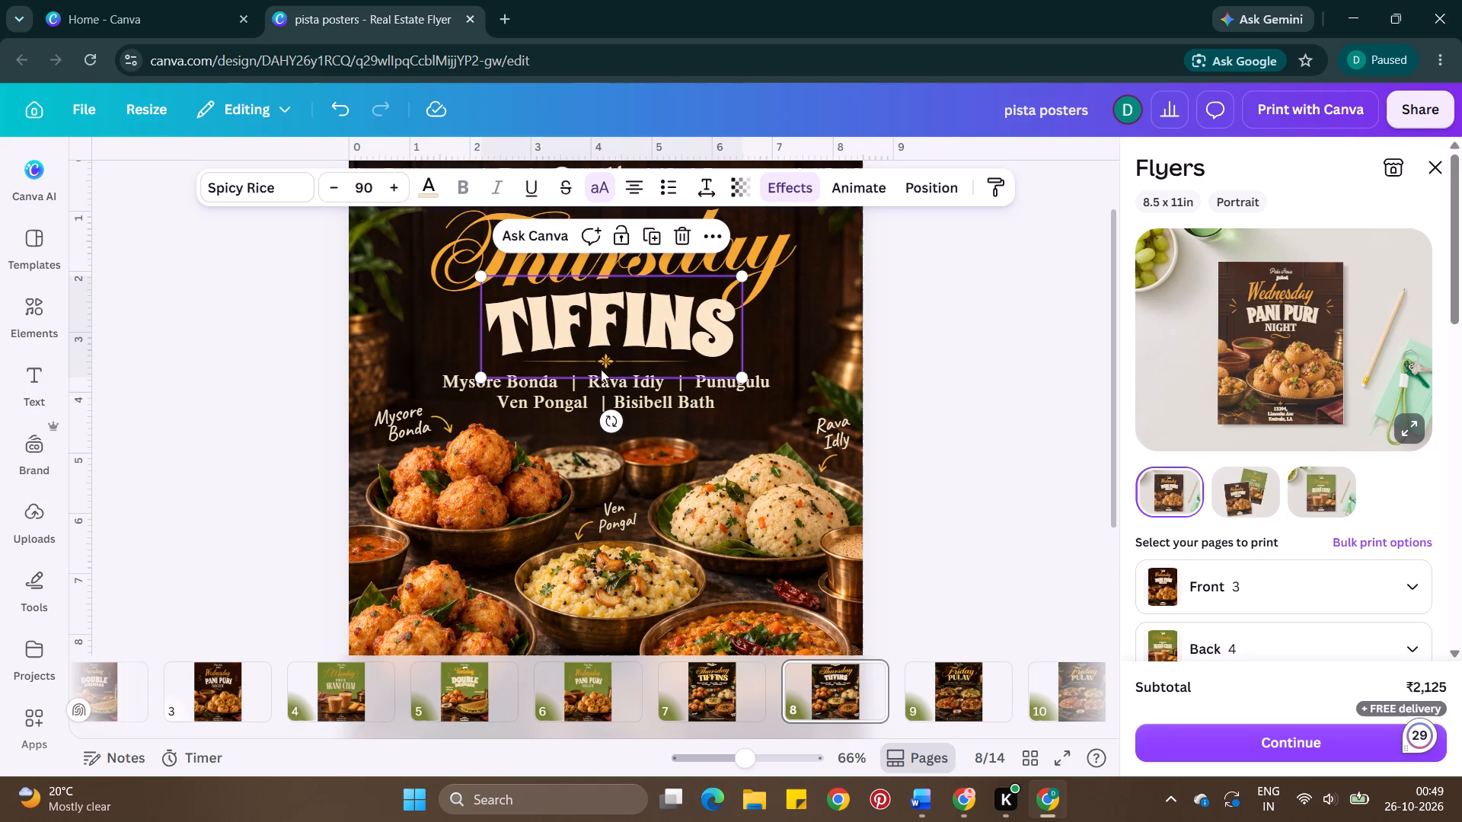
{"action": "left_click_drag", "start_coordinate": [687, 348], "coordinate": [691, 460]}
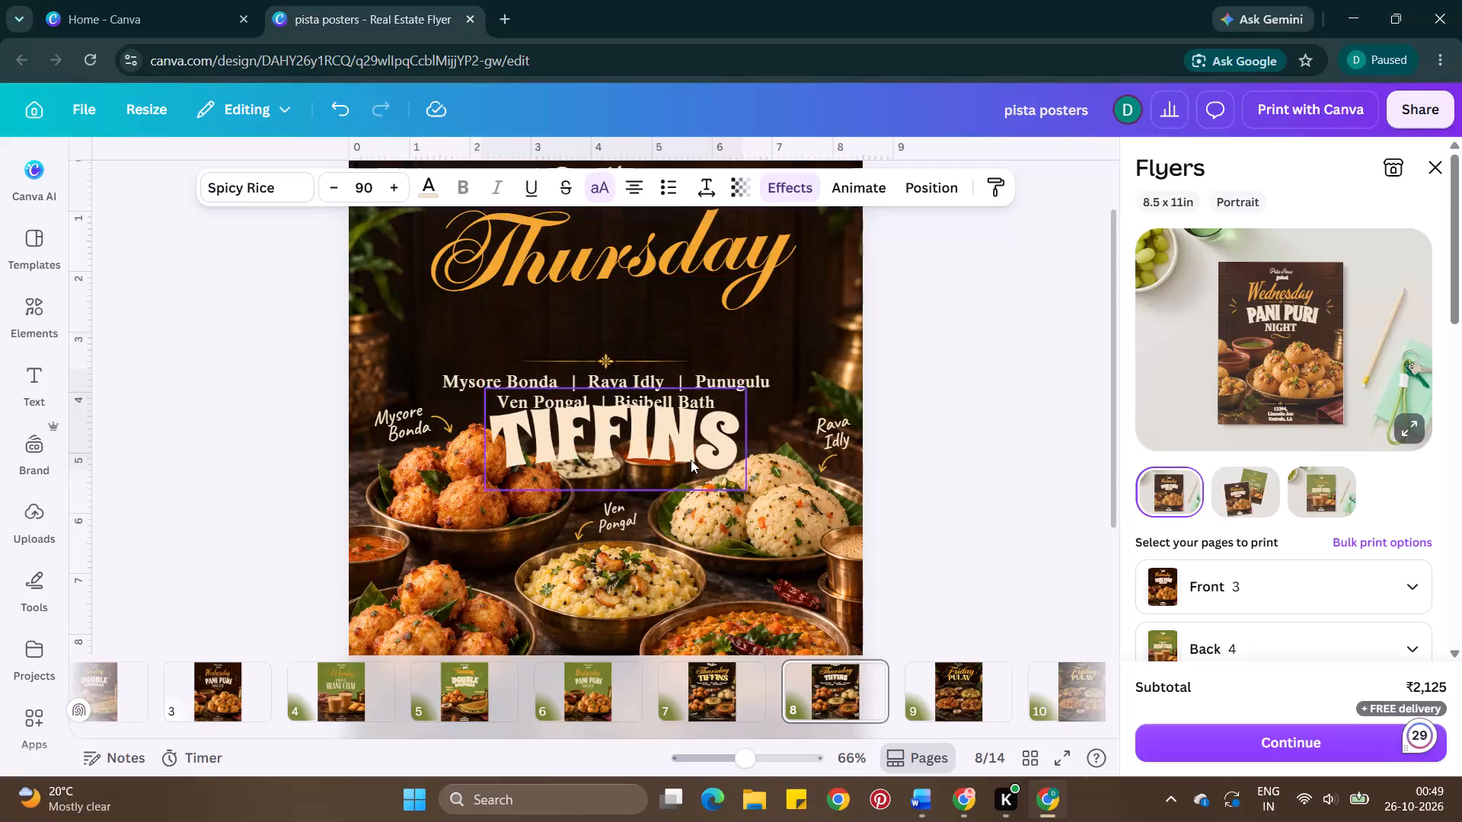
{"action": "left_click", "coordinate": [621, 367]}
{"action": "key", "text": "BackSpace"}
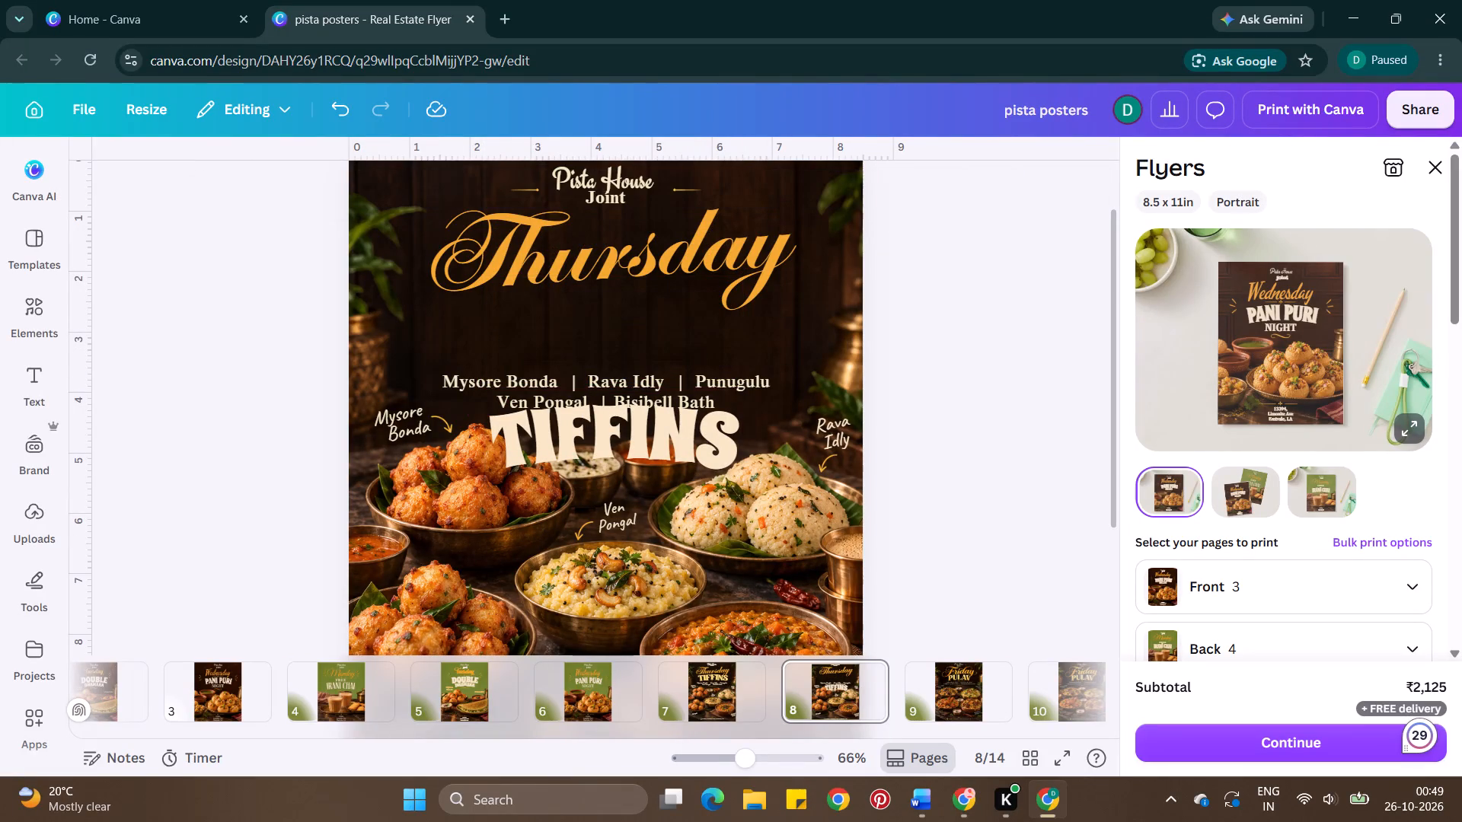
Move the TIFFINS heading back up between Thursday and the dish list.
{"action": "left_click_drag", "start_coordinate": [646, 465], "coordinate": [640, 366]}
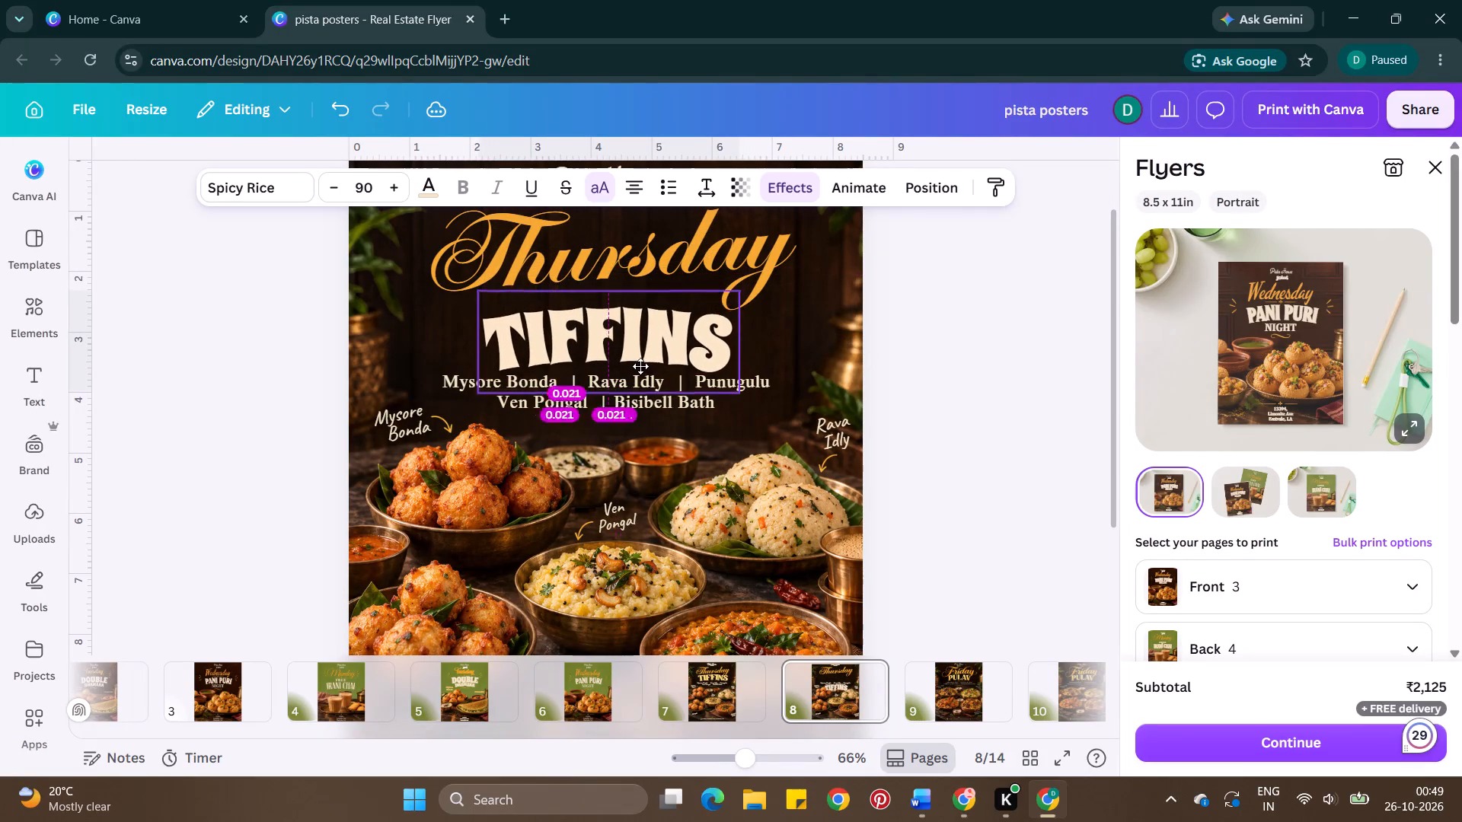
{"action": "left_click_drag", "start_coordinate": [640, 366], "coordinate": [639, 361]}
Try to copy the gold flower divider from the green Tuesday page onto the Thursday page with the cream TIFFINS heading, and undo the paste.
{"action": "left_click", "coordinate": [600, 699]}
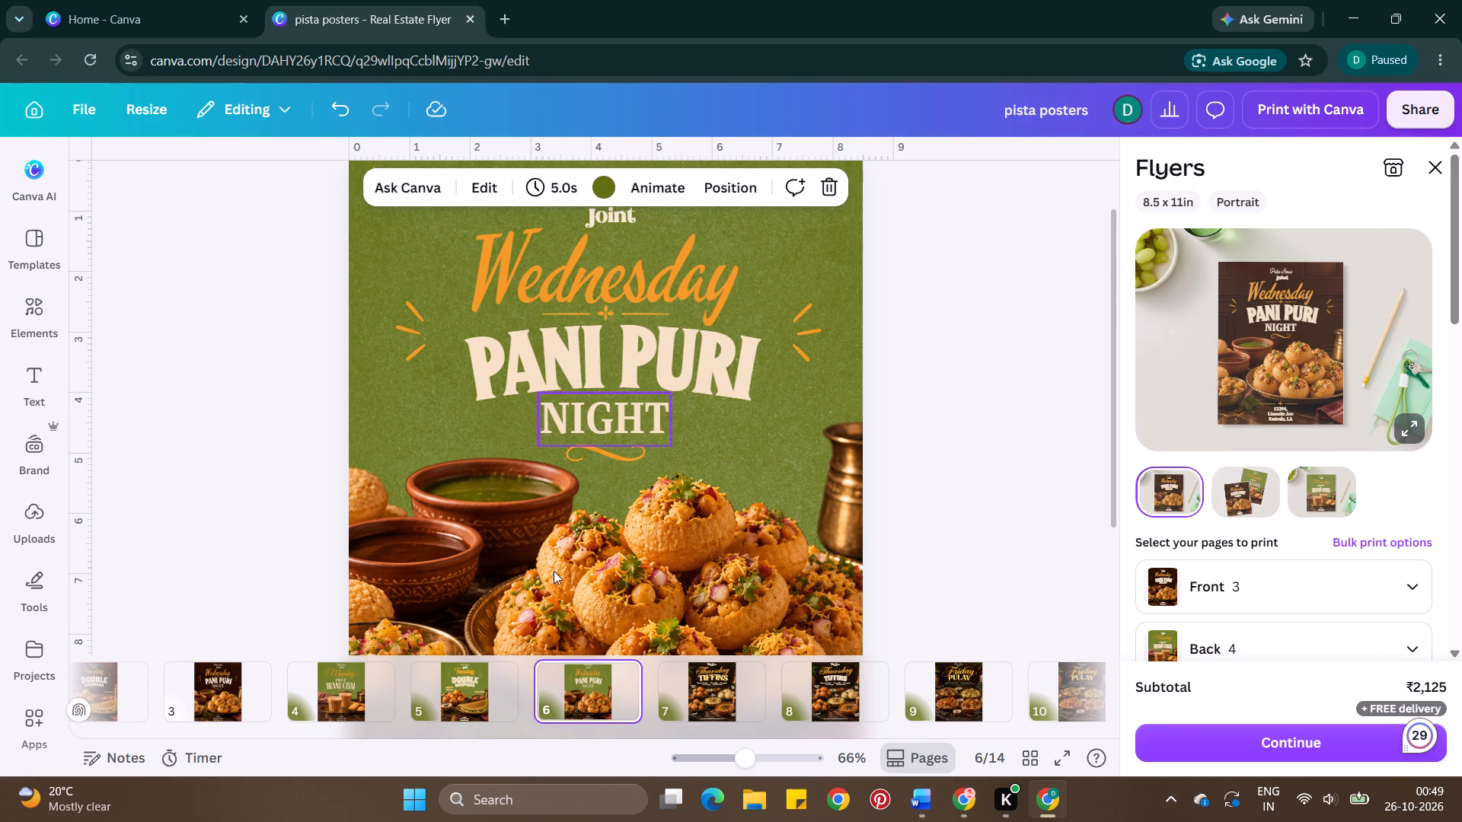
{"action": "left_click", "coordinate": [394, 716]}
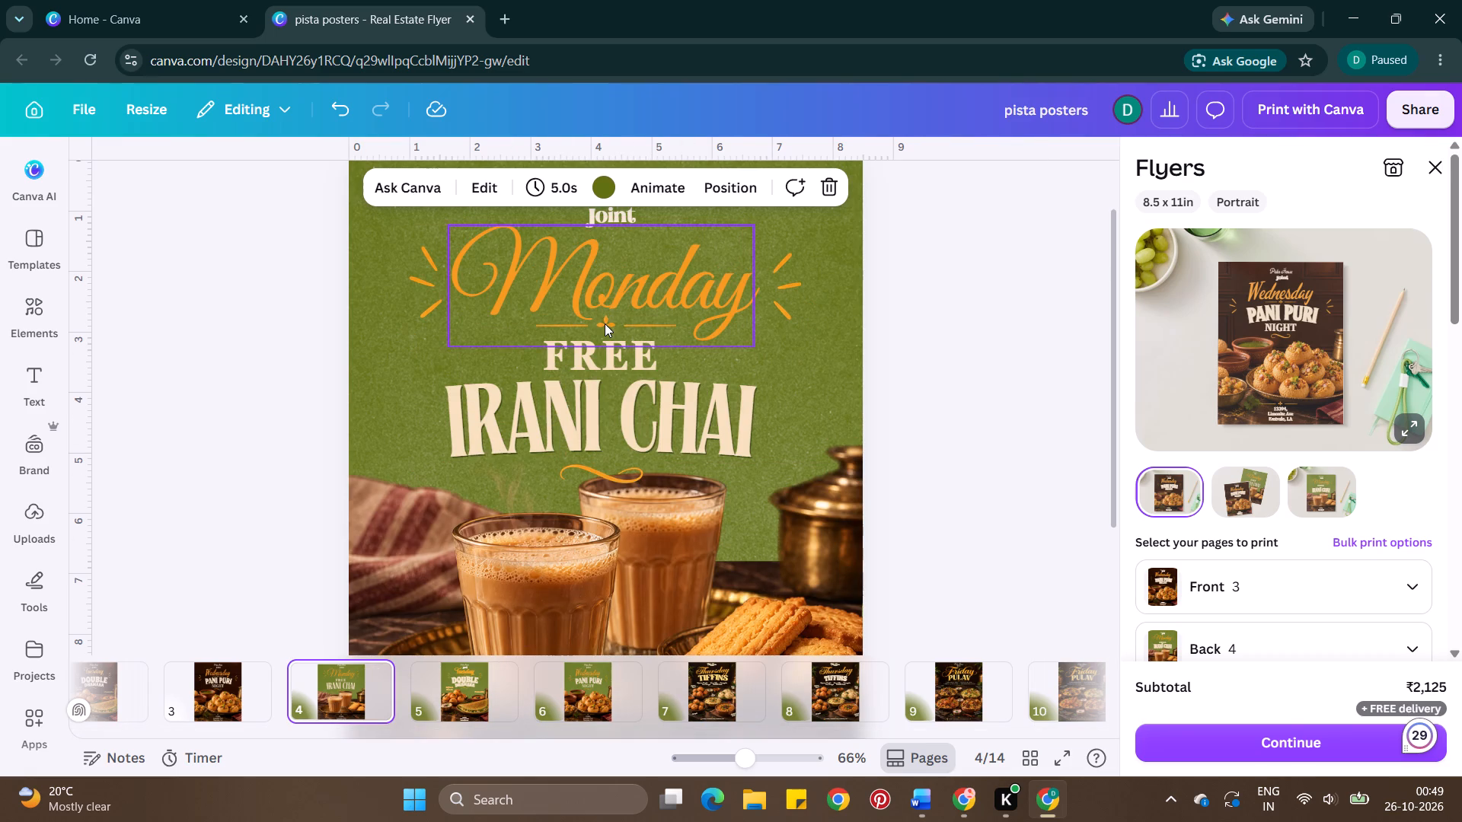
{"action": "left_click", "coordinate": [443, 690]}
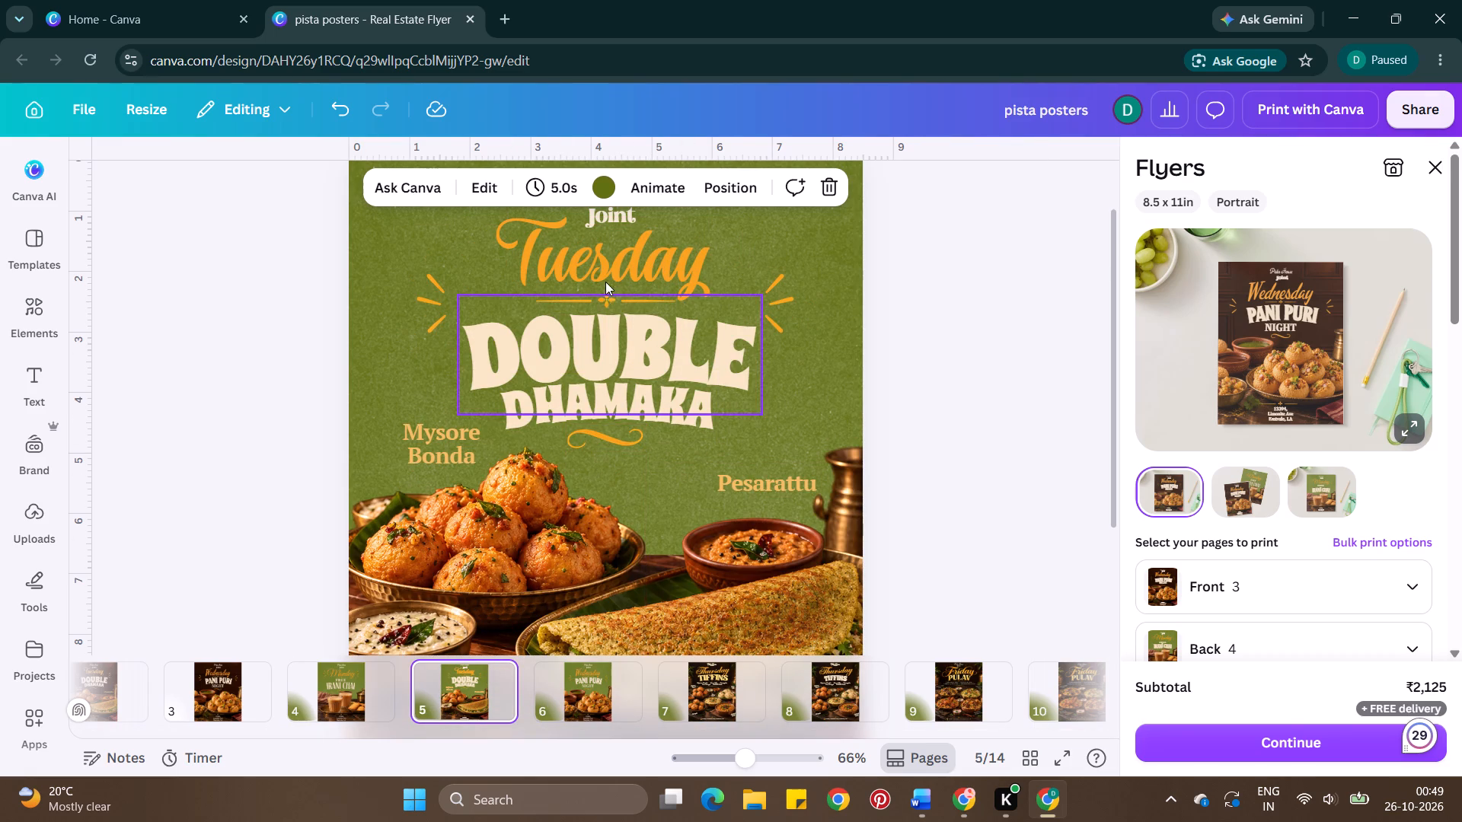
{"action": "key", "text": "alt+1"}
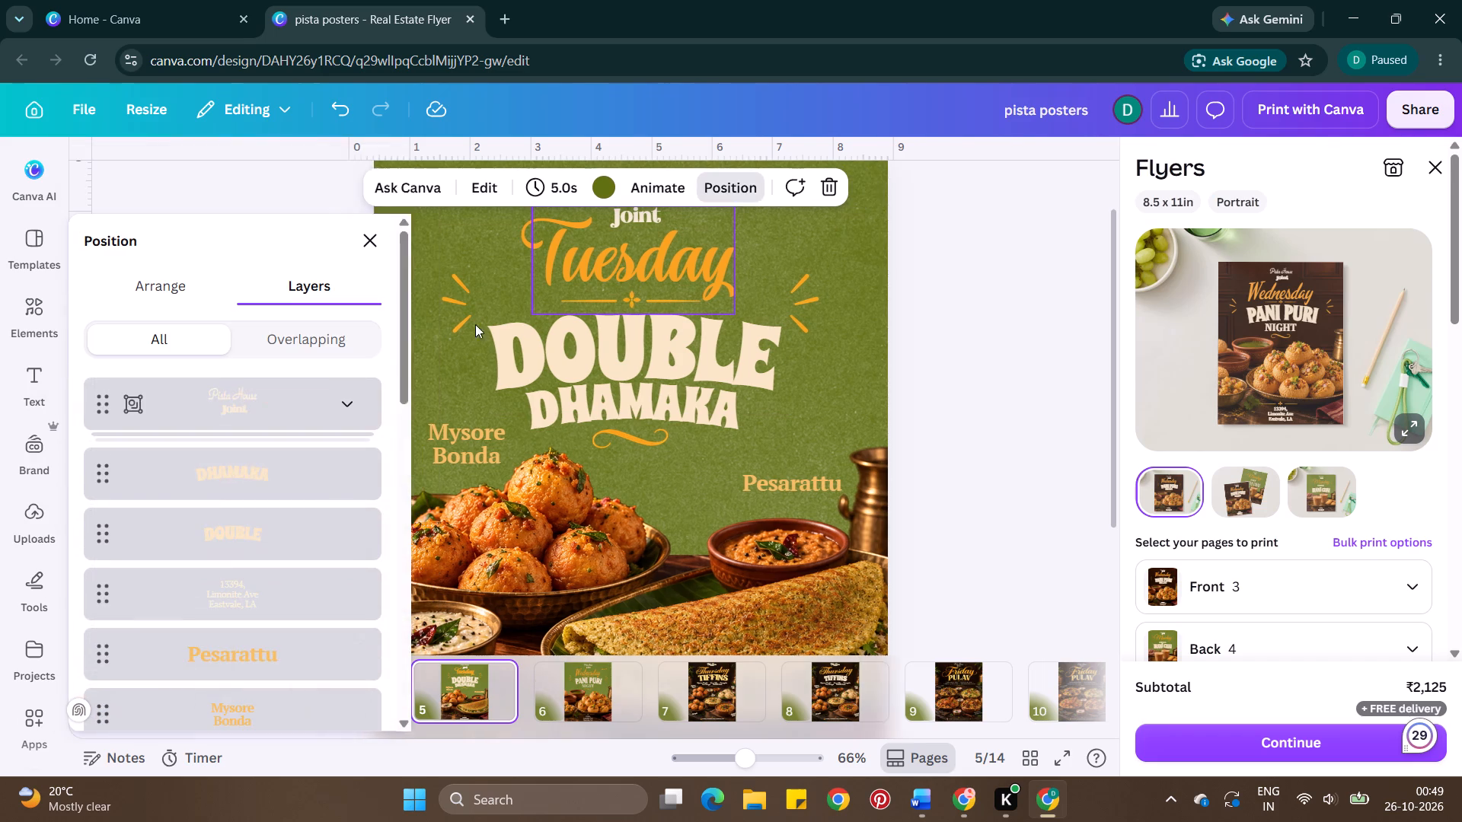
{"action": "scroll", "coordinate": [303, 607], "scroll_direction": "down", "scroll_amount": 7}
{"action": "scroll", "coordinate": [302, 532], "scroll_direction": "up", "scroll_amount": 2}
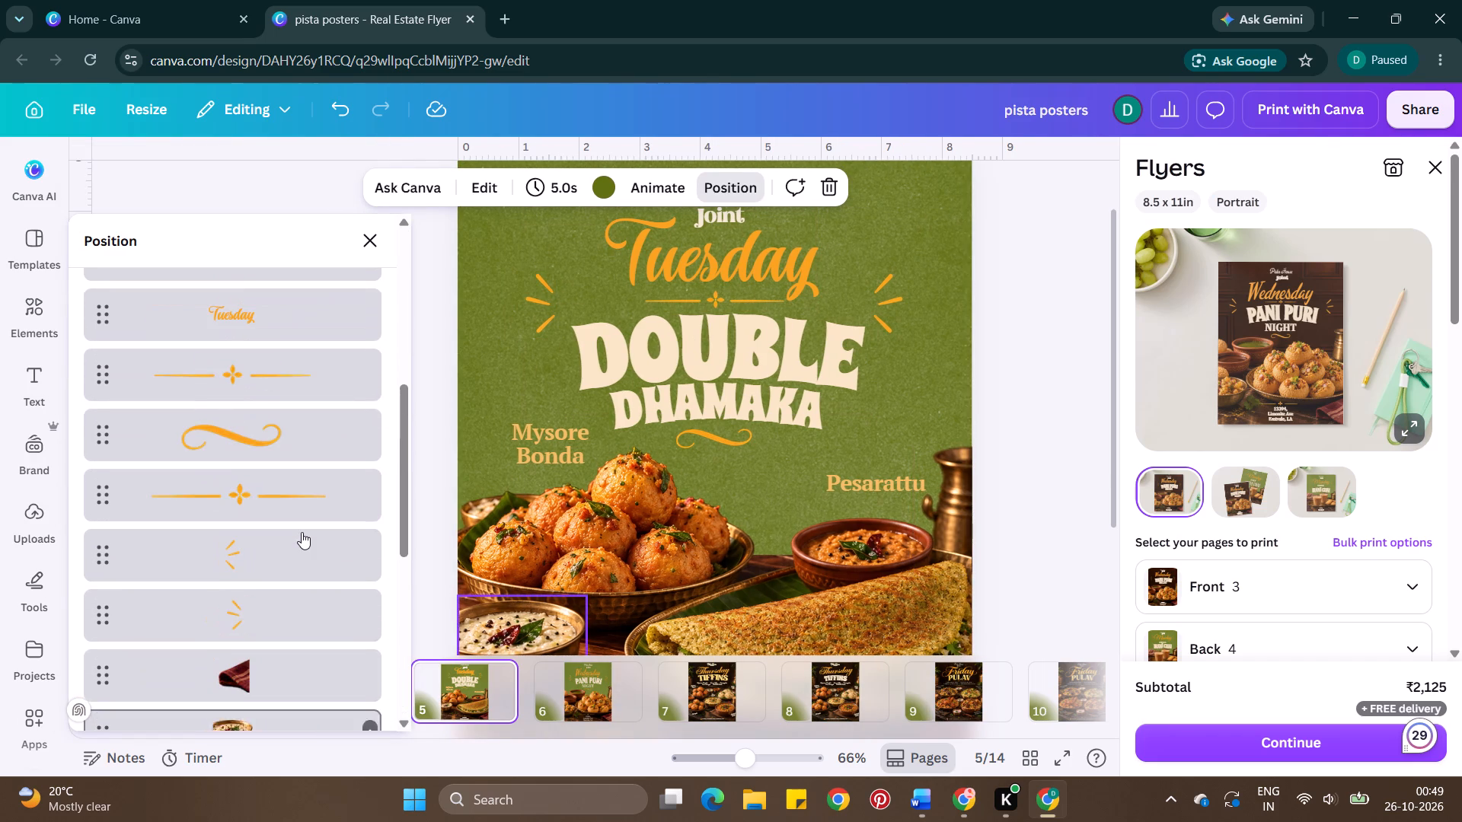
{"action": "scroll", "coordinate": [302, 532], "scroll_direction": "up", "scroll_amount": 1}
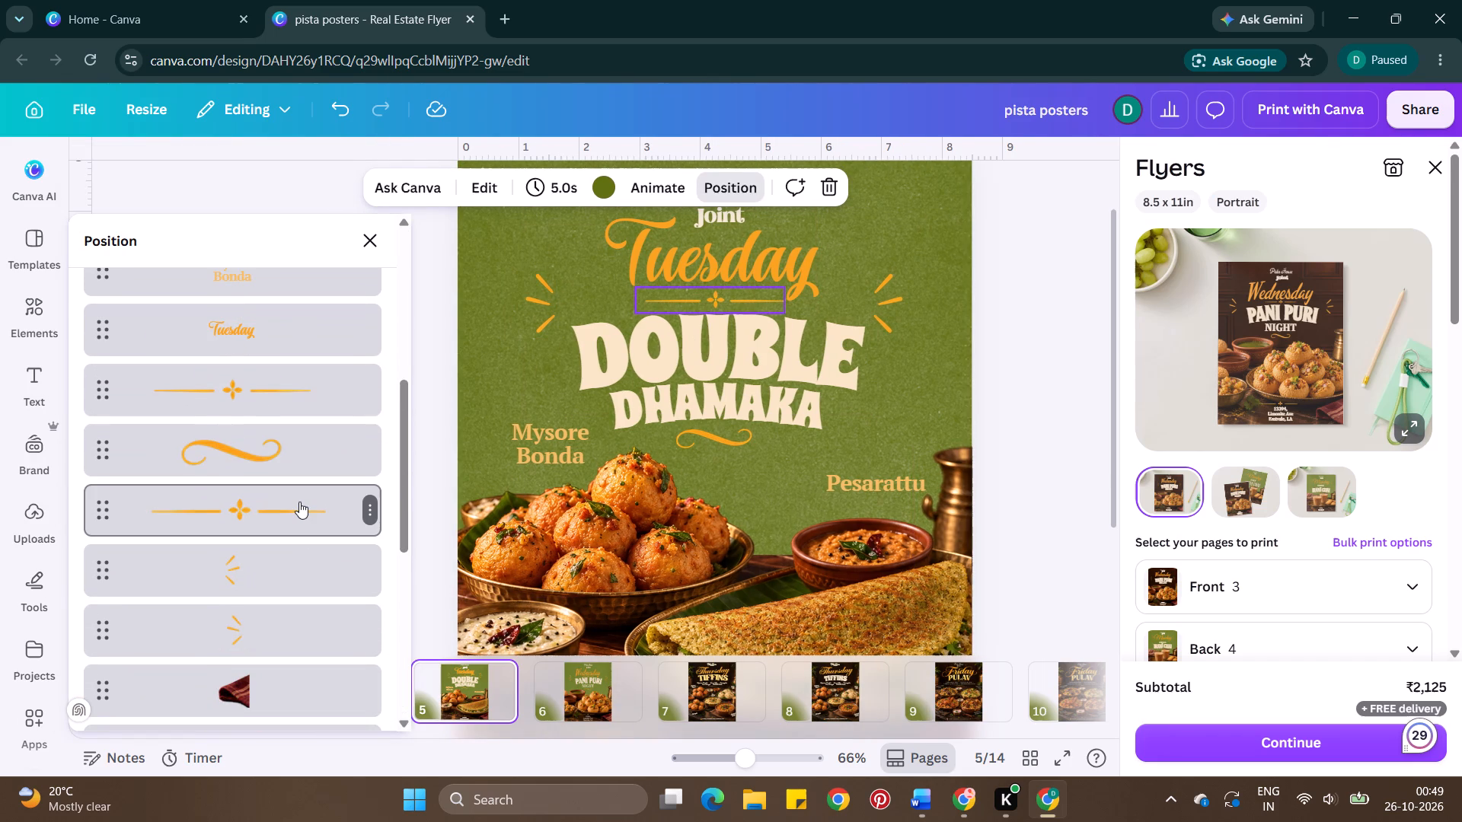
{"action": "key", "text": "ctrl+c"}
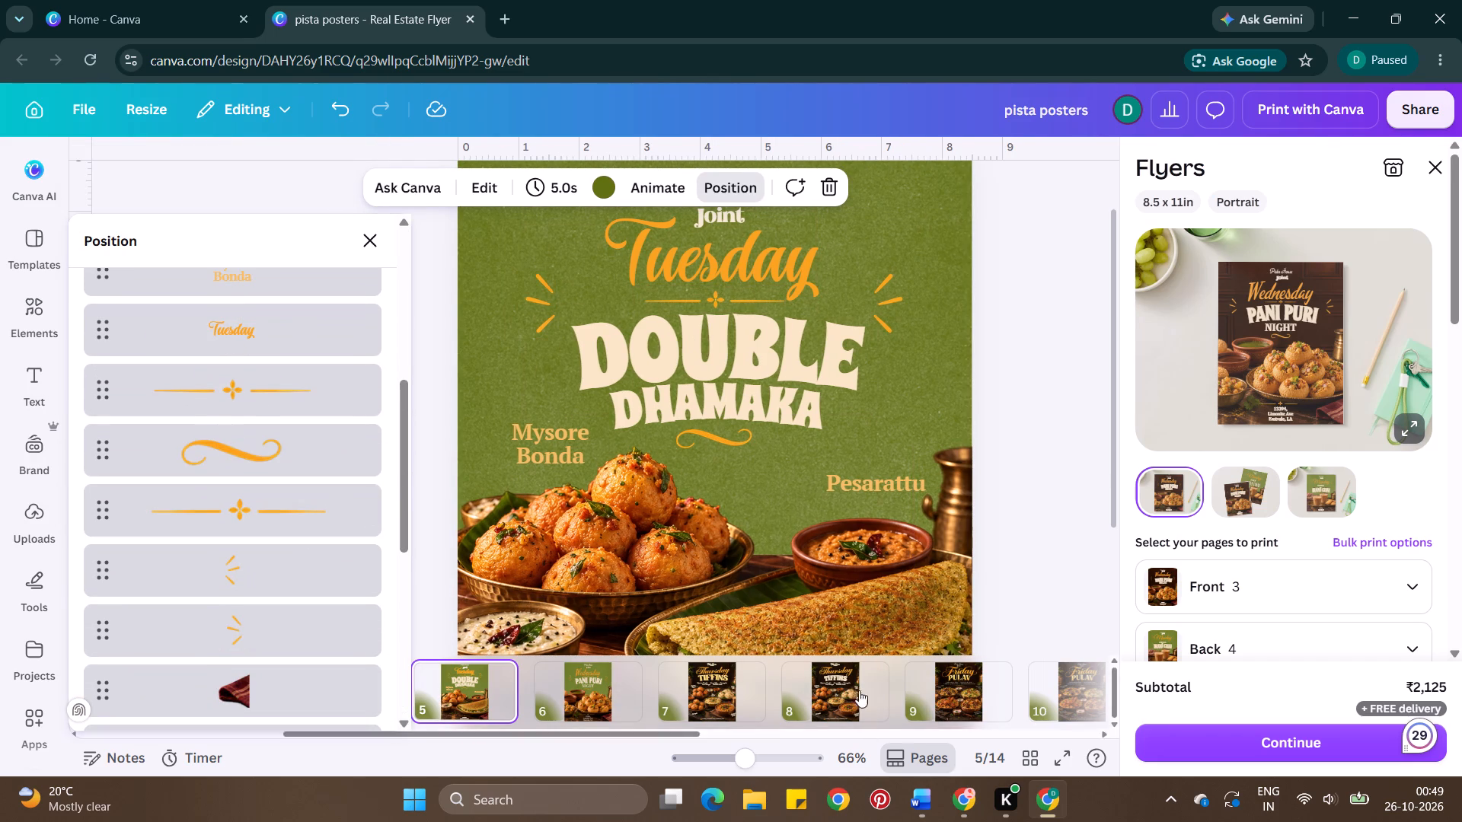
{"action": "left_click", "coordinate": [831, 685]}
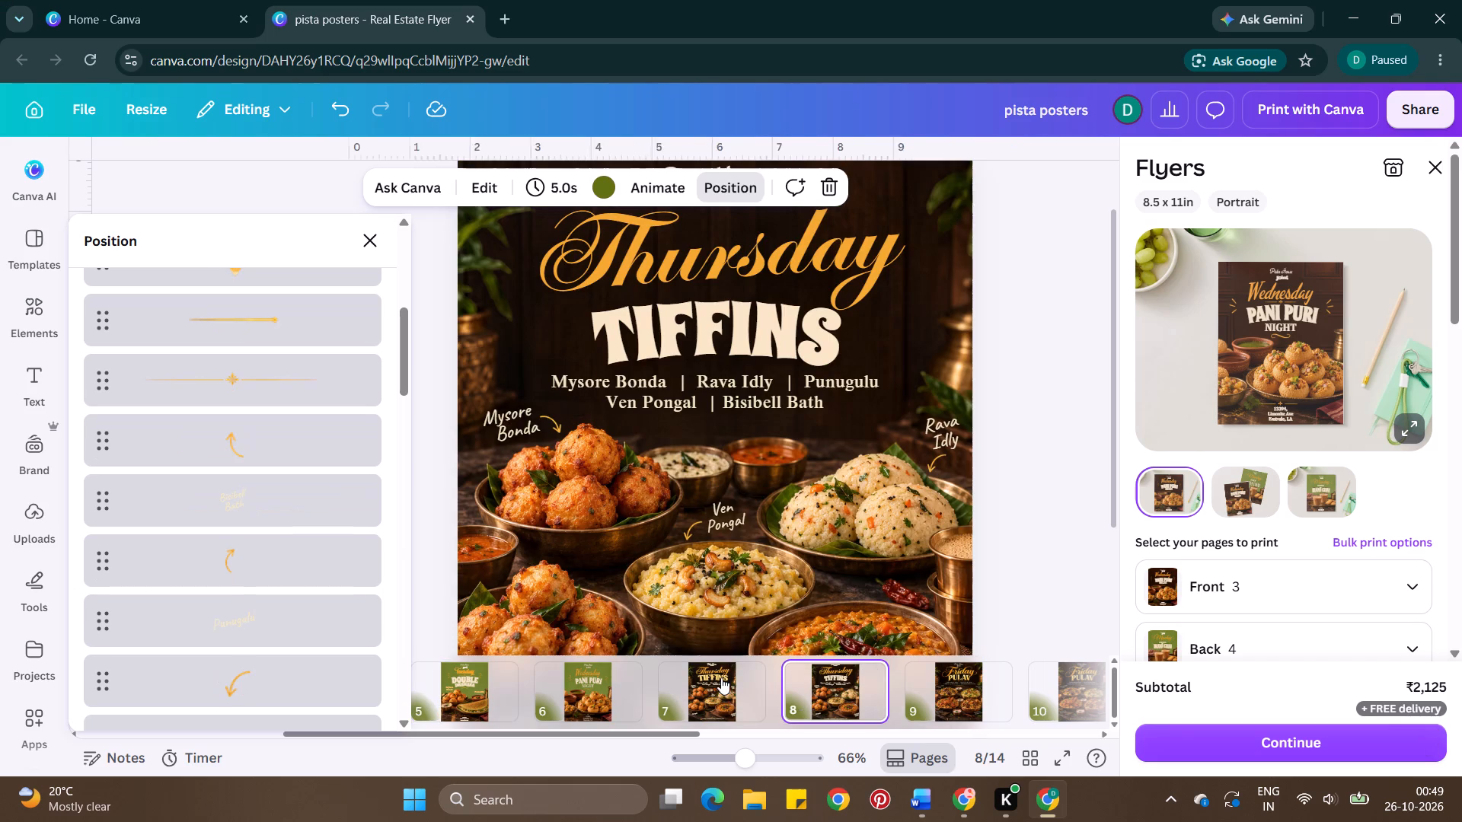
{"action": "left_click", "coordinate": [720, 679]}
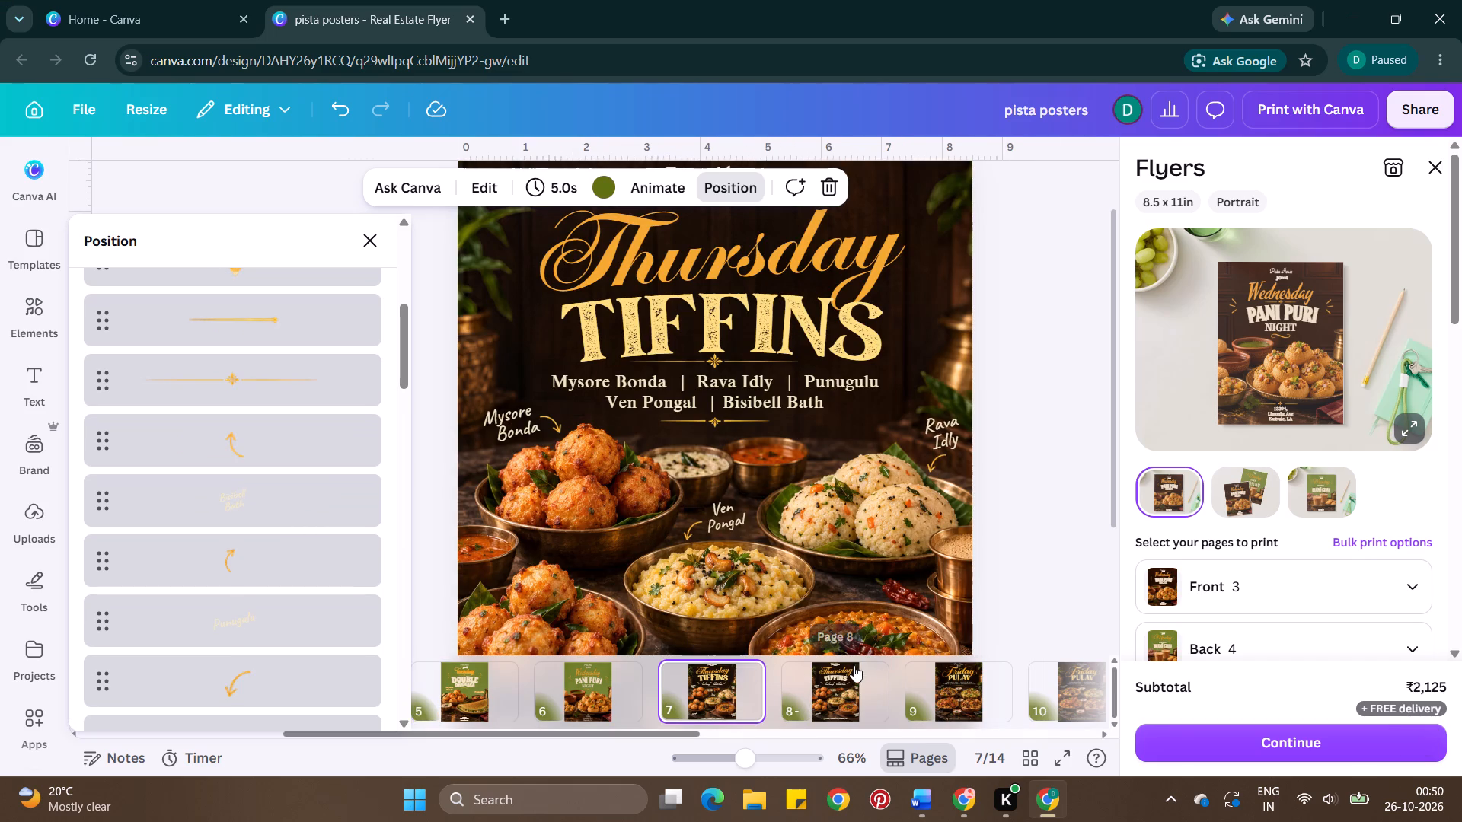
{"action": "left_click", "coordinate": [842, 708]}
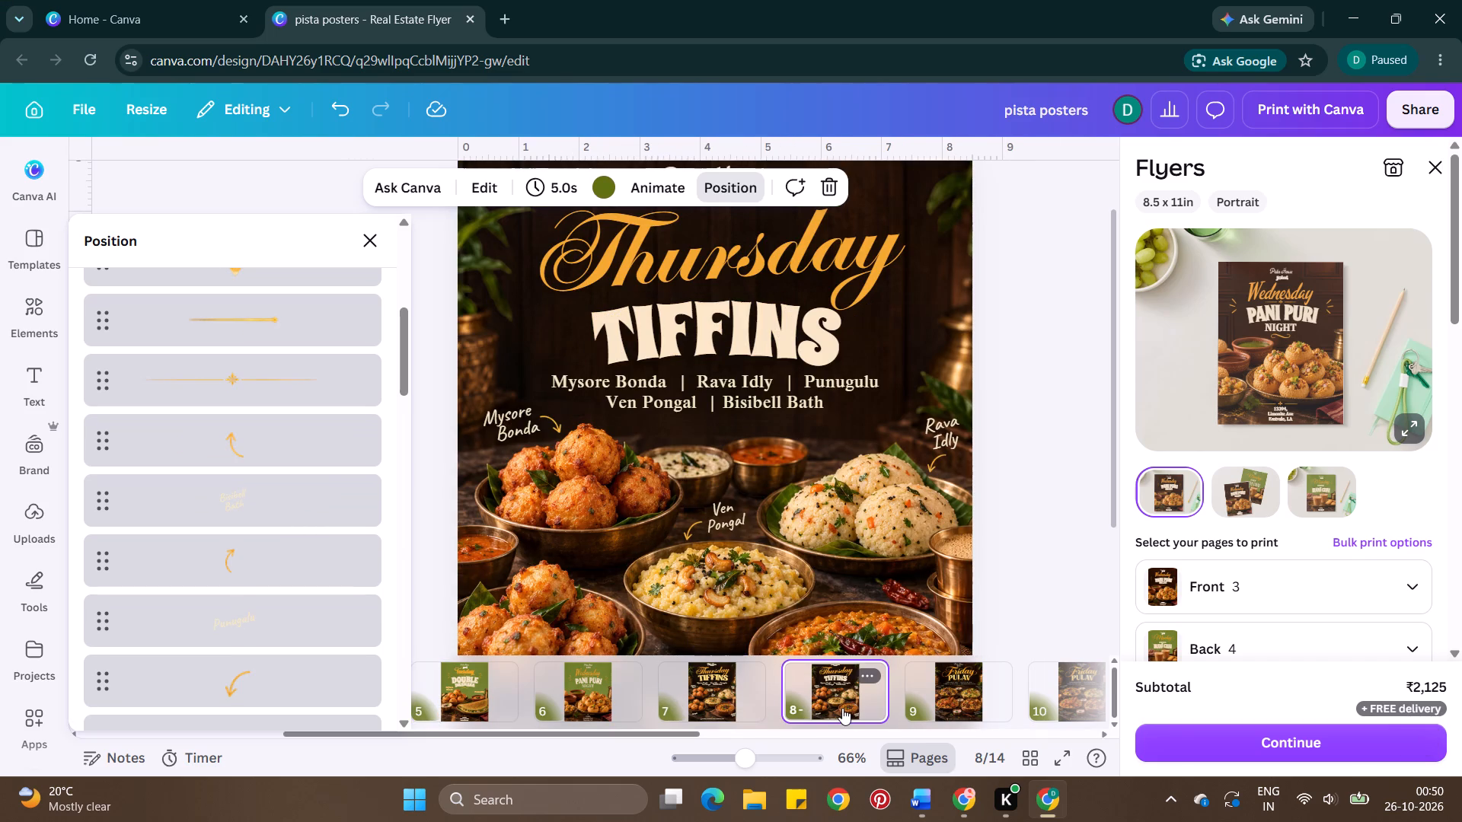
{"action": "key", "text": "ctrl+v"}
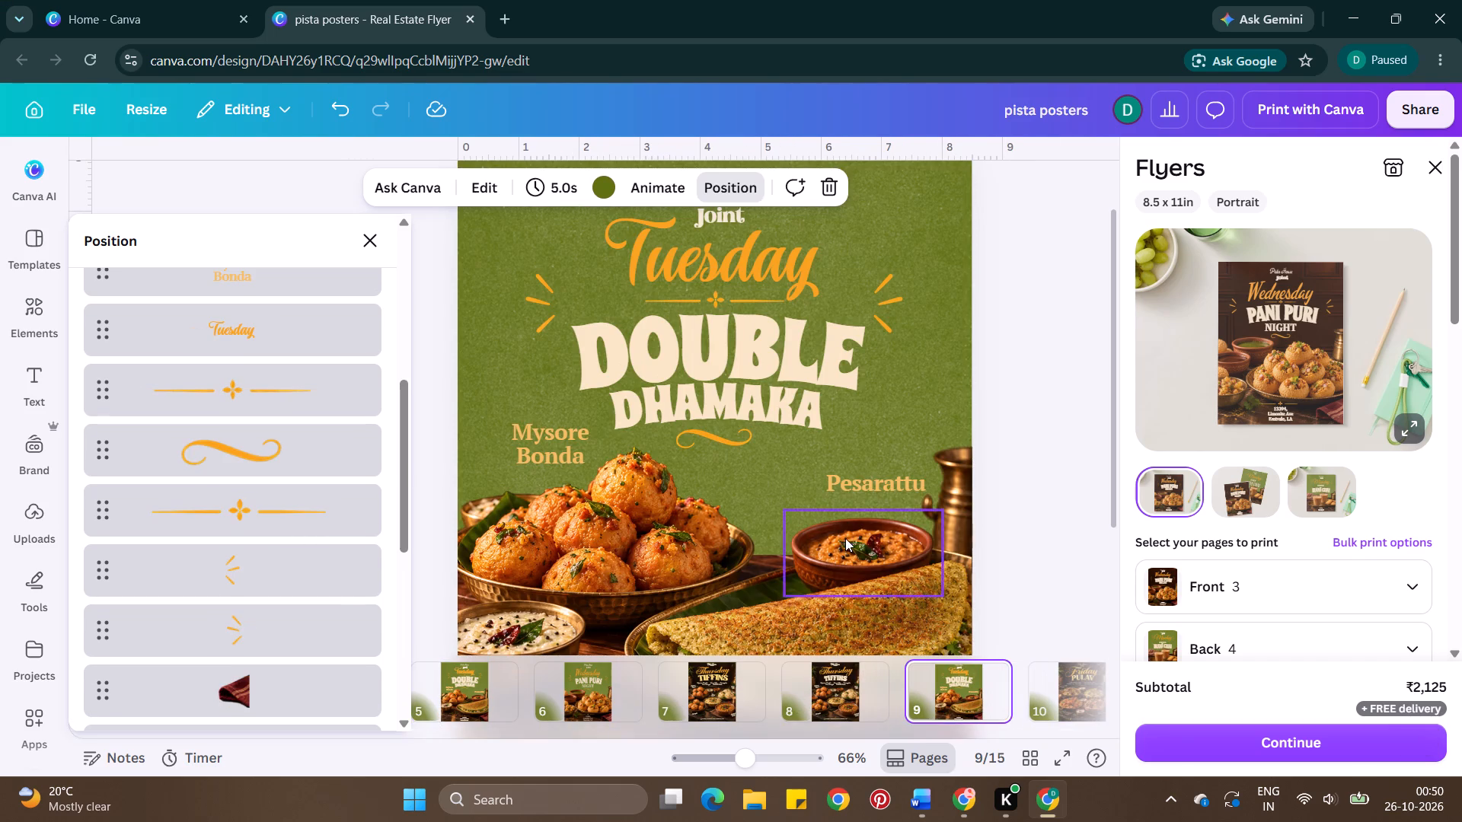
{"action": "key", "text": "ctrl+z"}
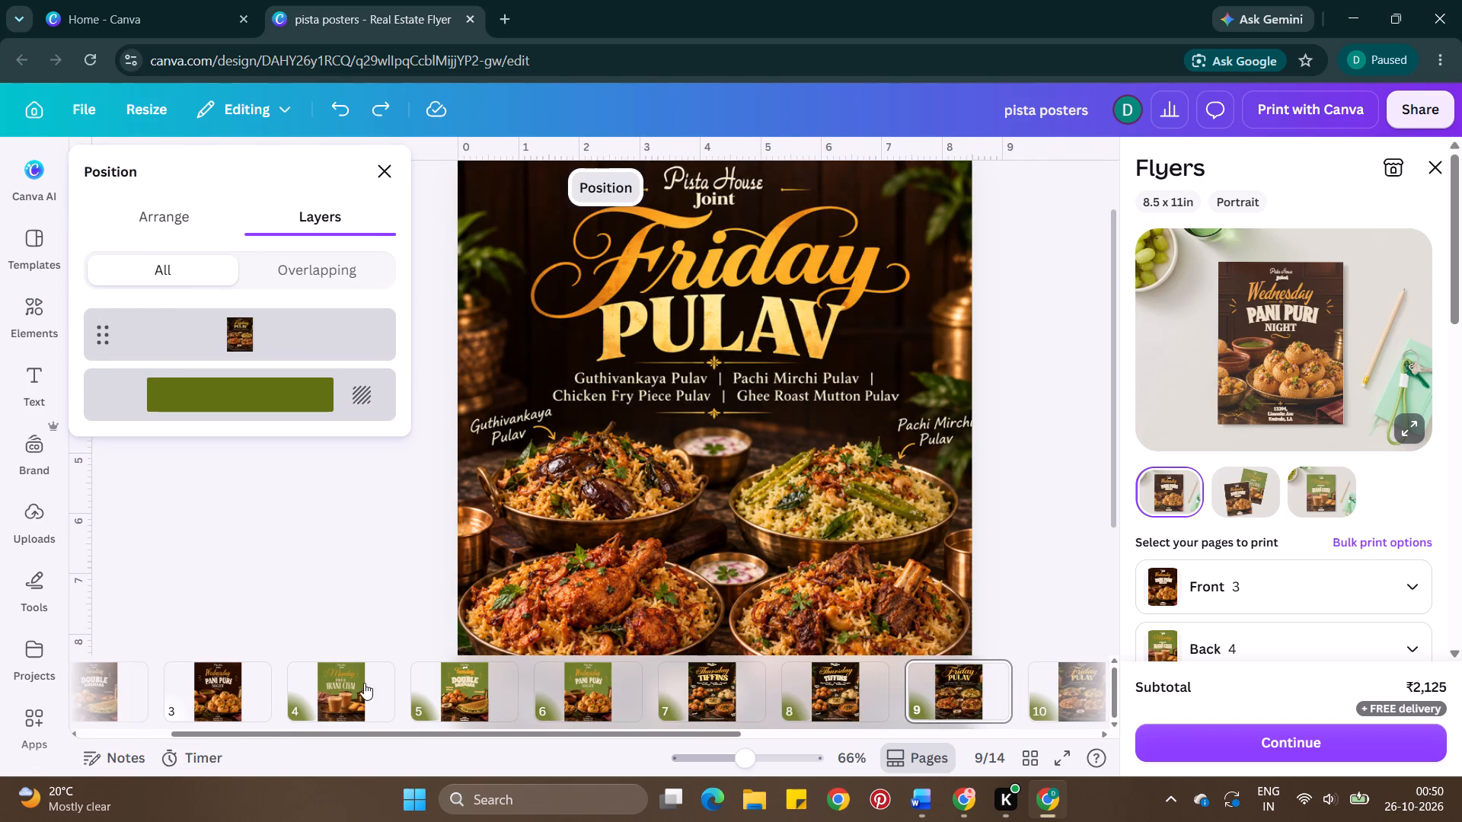
Copy the gold flower divider from the green Tuesday page onto Thursday page 8 and place it beneath the dish list.
{"action": "left_click", "coordinate": [361, 687]}
{"action": "left_click", "coordinate": [445, 695]}
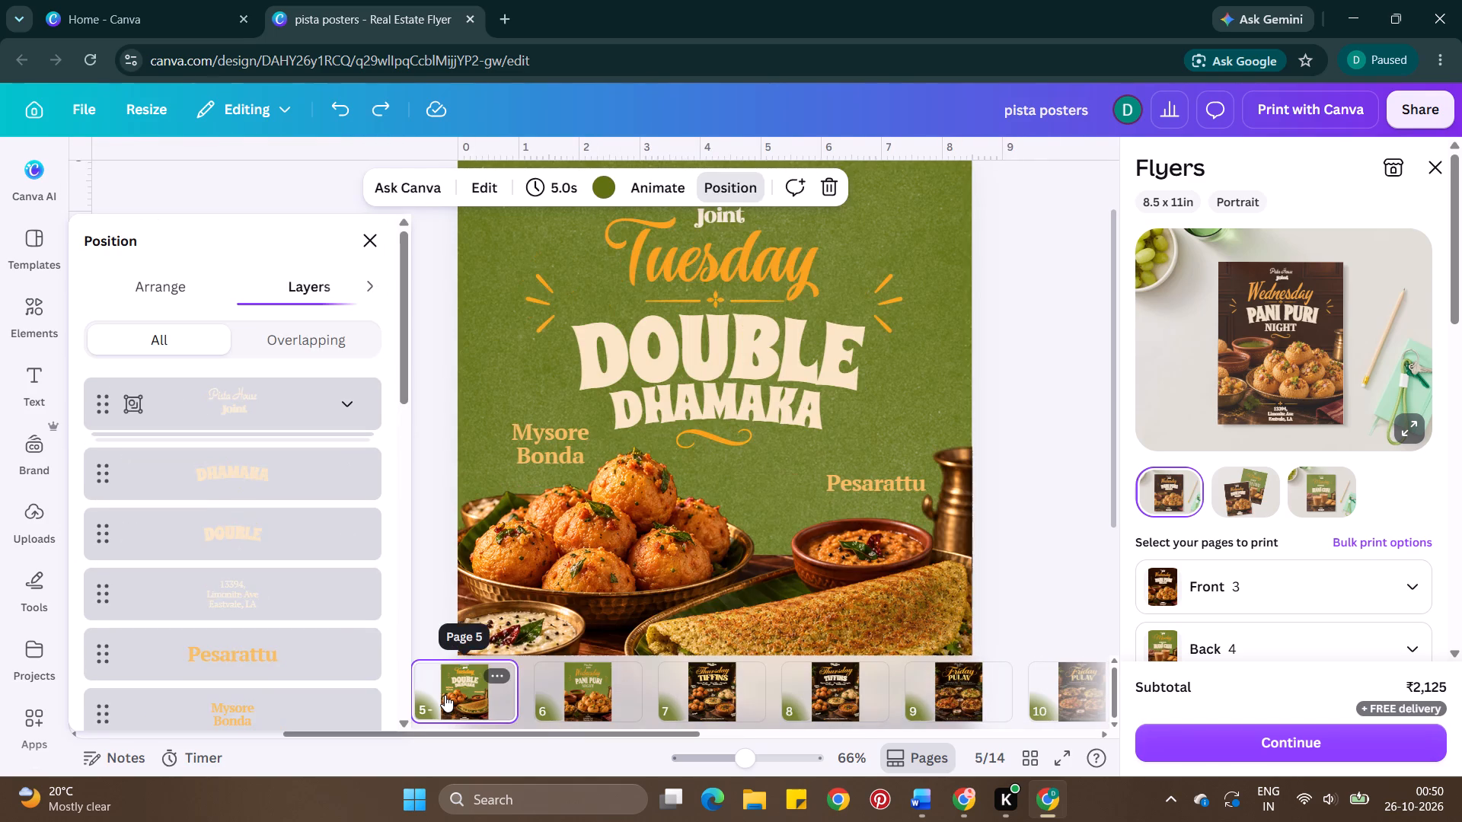
{"action": "scroll", "coordinate": [321, 588], "scroll_direction": "down", "scroll_amount": 3}
{"action": "left_click", "coordinate": [302, 567]}
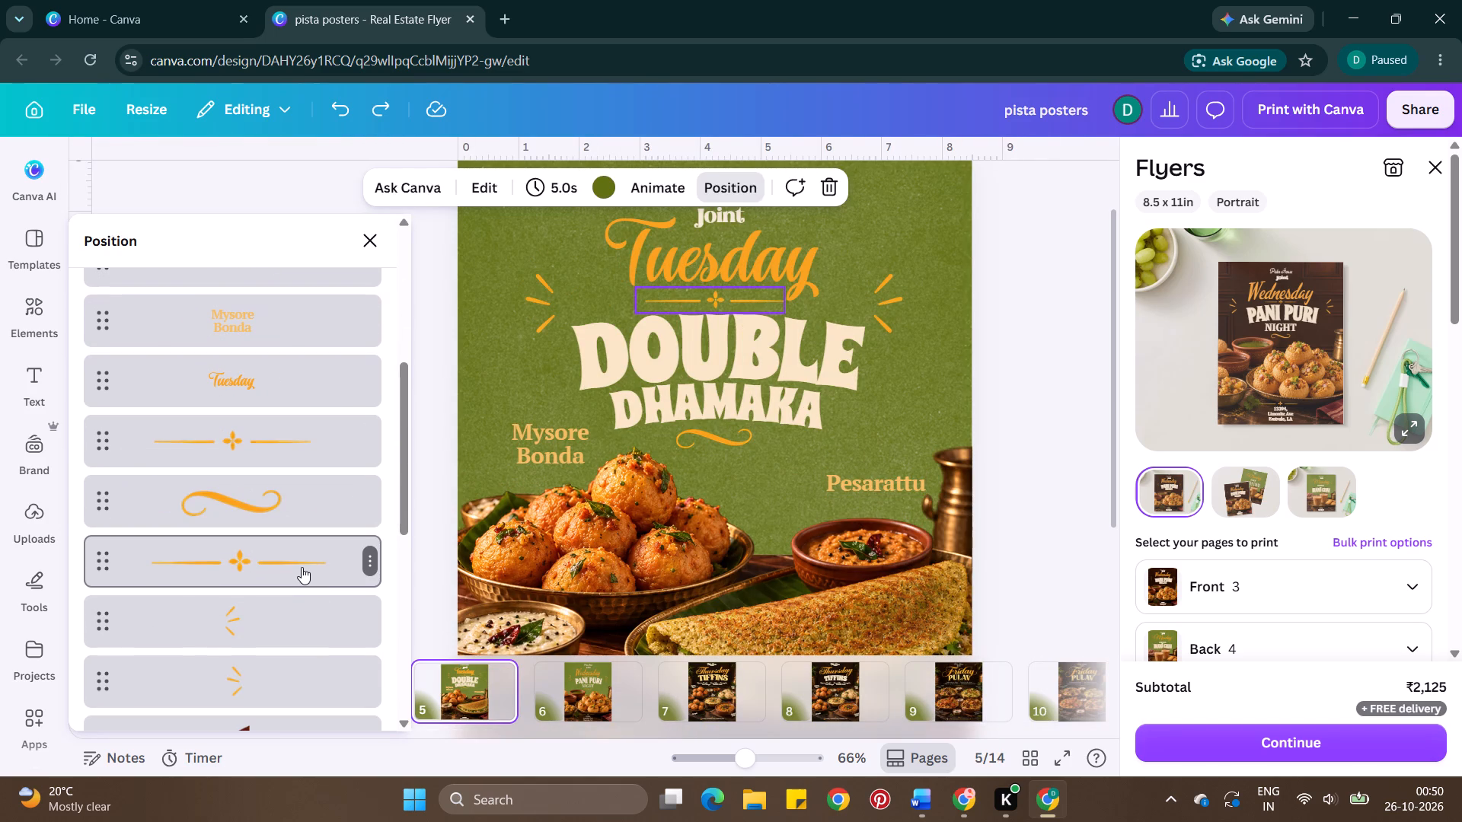
{"action": "key", "text": "ctrl+c"}
{"action": "left_click", "coordinate": [856, 701]}
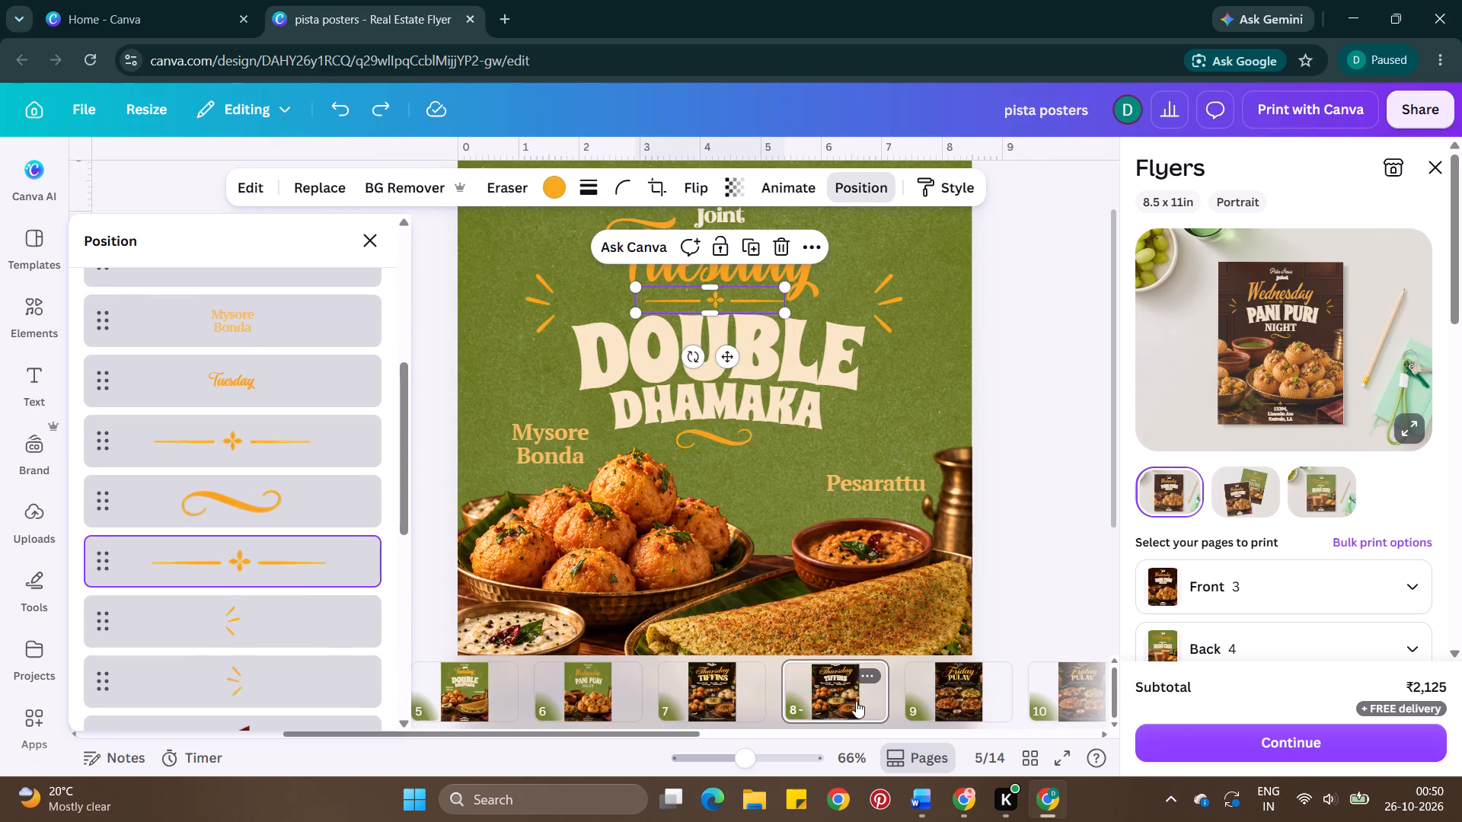
{"action": "left_click", "coordinate": [831, 535]}
{"action": "key", "text": "ctrl+v"}
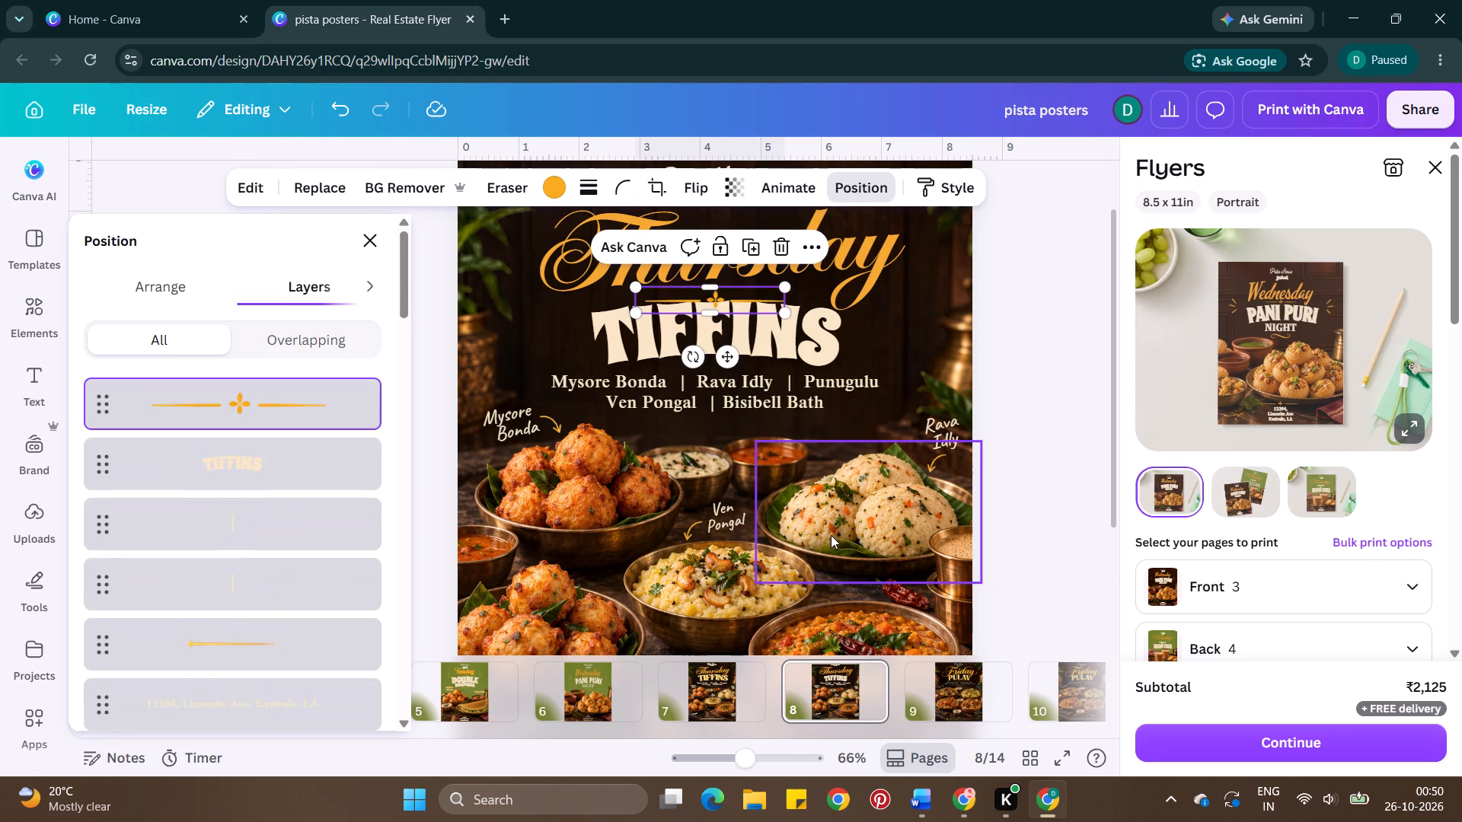
{"action": "left_click", "coordinate": [739, 316]}
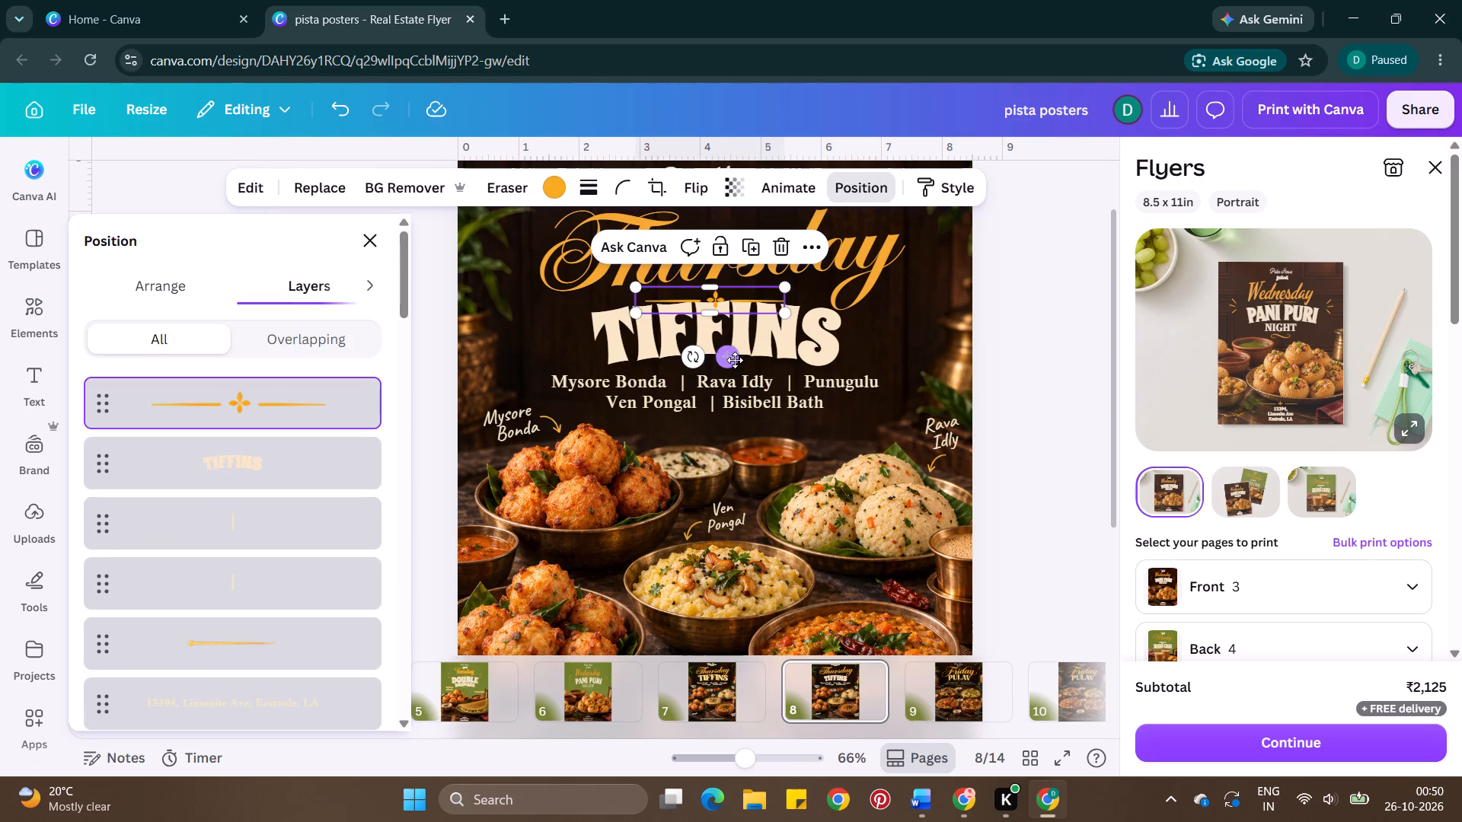
{"action": "left_click_drag", "start_coordinate": [735, 360], "coordinate": [731, 491]}
{"action": "double_click", "coordinate": [1030, 390]}
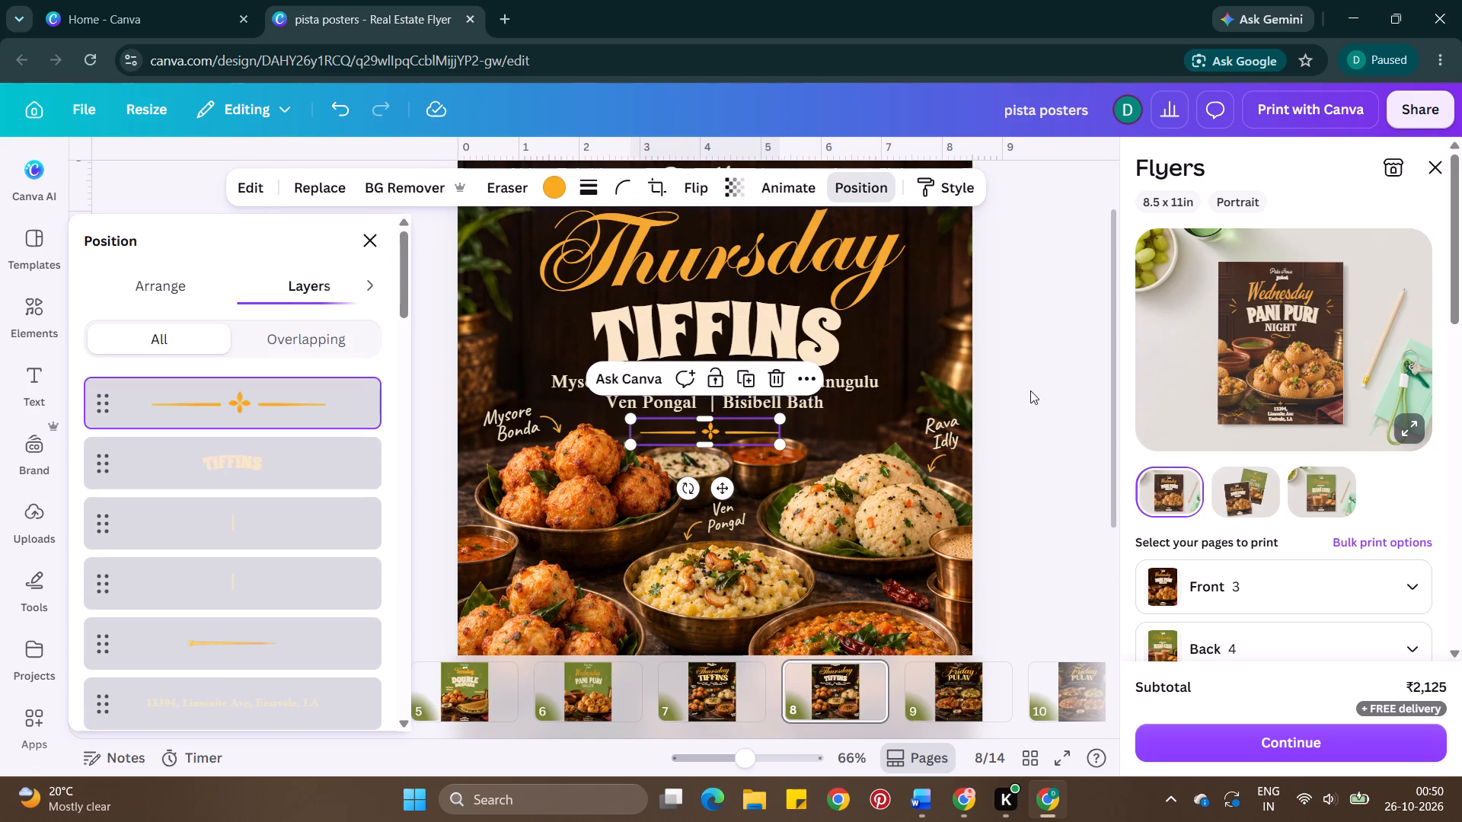
Delete page 7, the older Thursday page with the textured gold TIFFINS heading.
{"action": "left_click", "coordinate": [716, 689]}
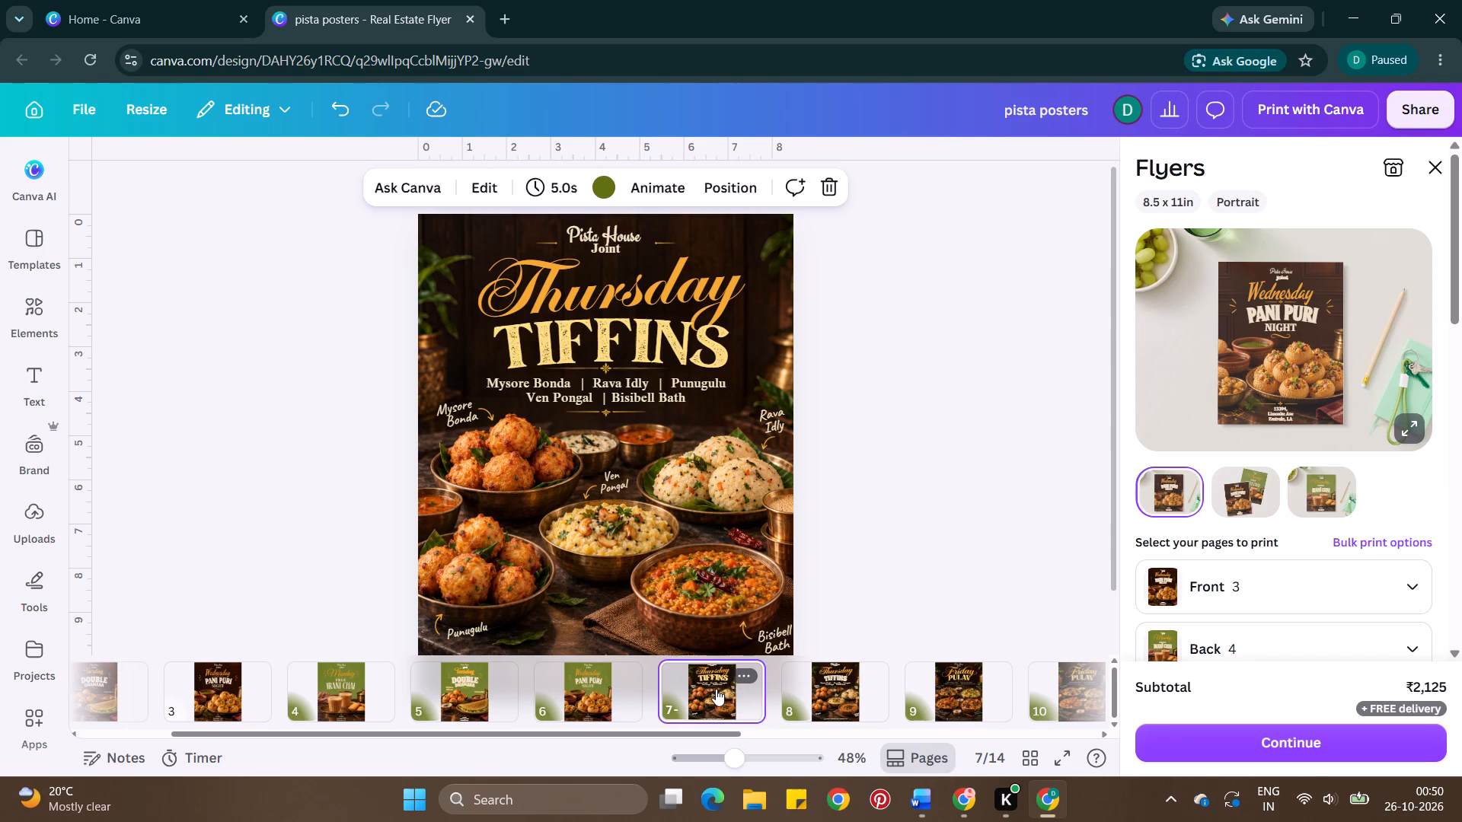
{"action": "key", "text": "Delete"}
{"action": "left_click", "coordinate": [776, 251]}
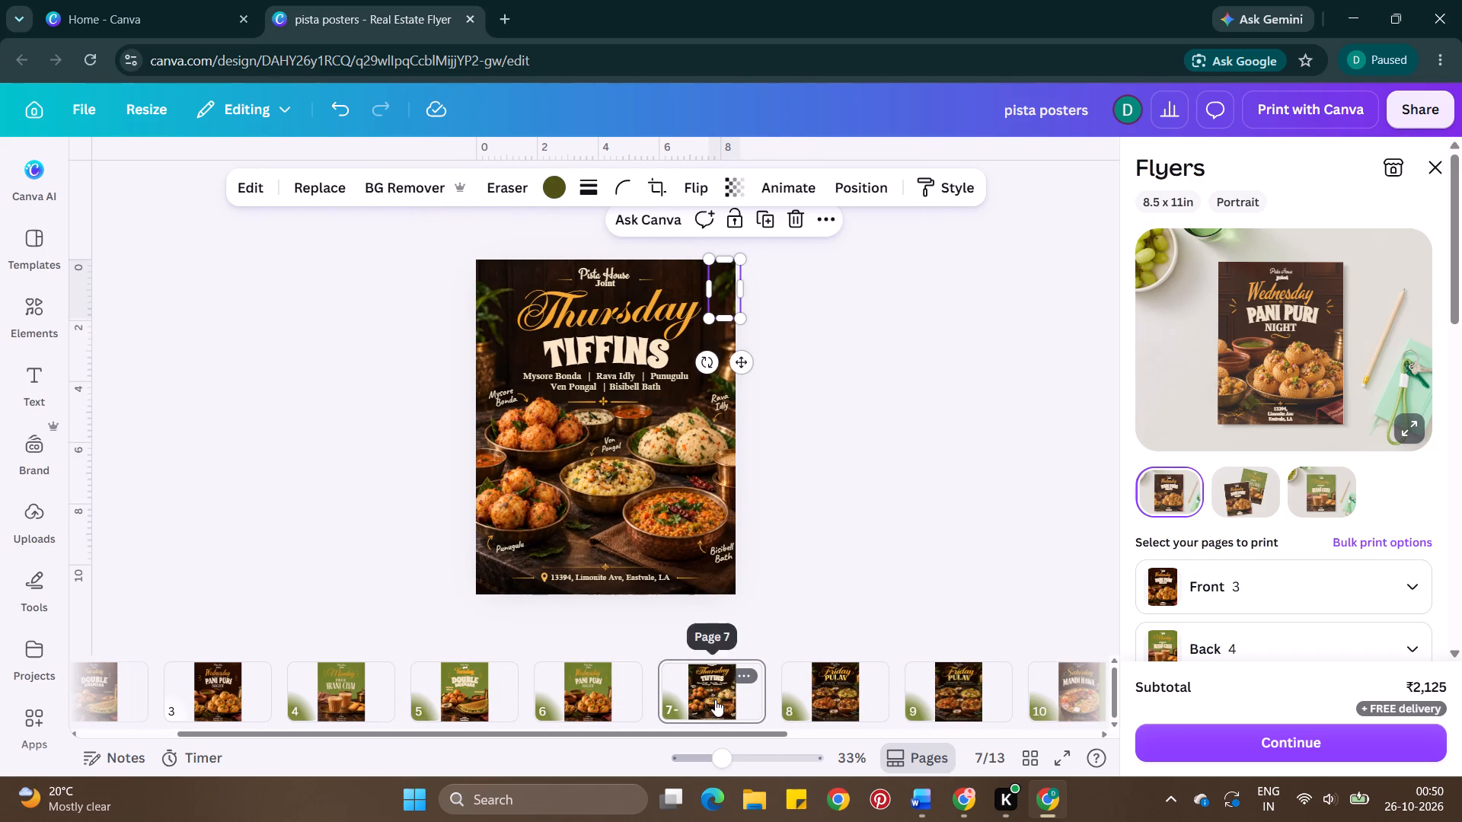
Duplicate the reworked Thursday Tiffins page.
{"action": "left_click", "coordinate": [715, 699]}
{"action": "key", "text": "ctrl+d"}
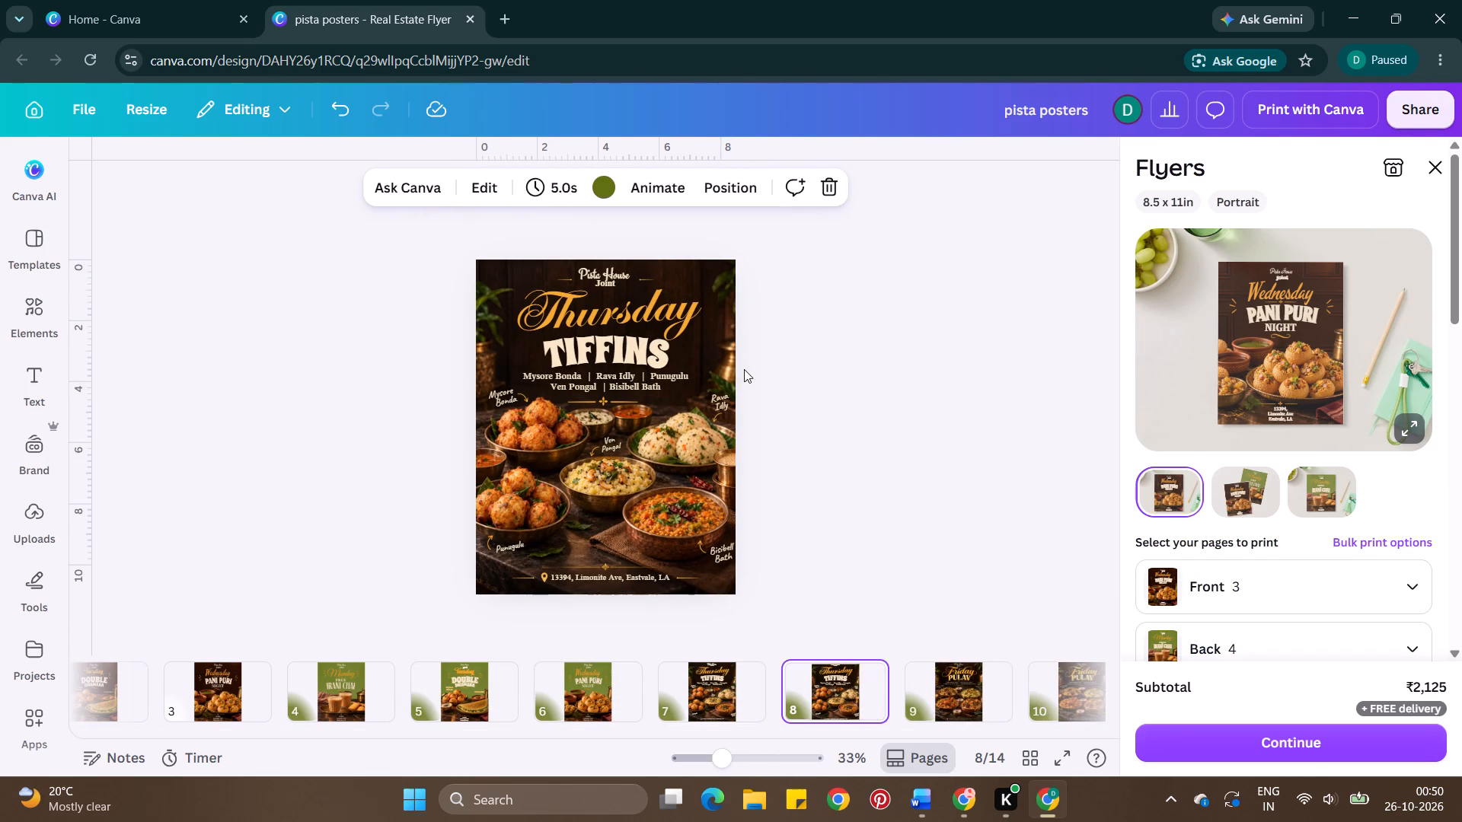
On the duplicated Thursday page, lower the dark background image's top edge behind the dishes, to about 5.6 in high, exposing the green.
{"action": "left_click", "coordinate": [535, 265]}
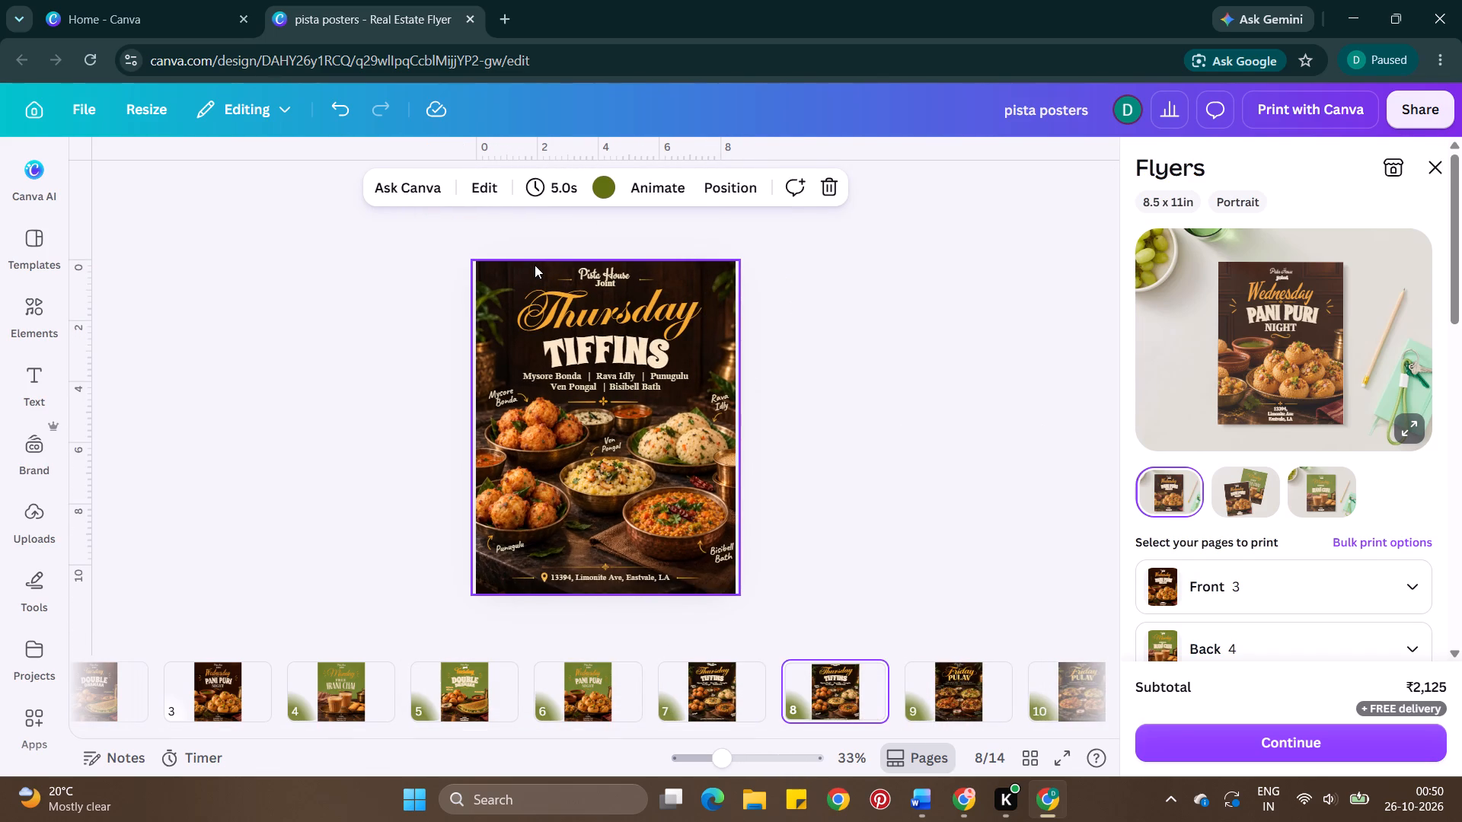
{"action": "left_click_drag", "start_coordinate": [608, 260], "coordinate": [646, 443]}
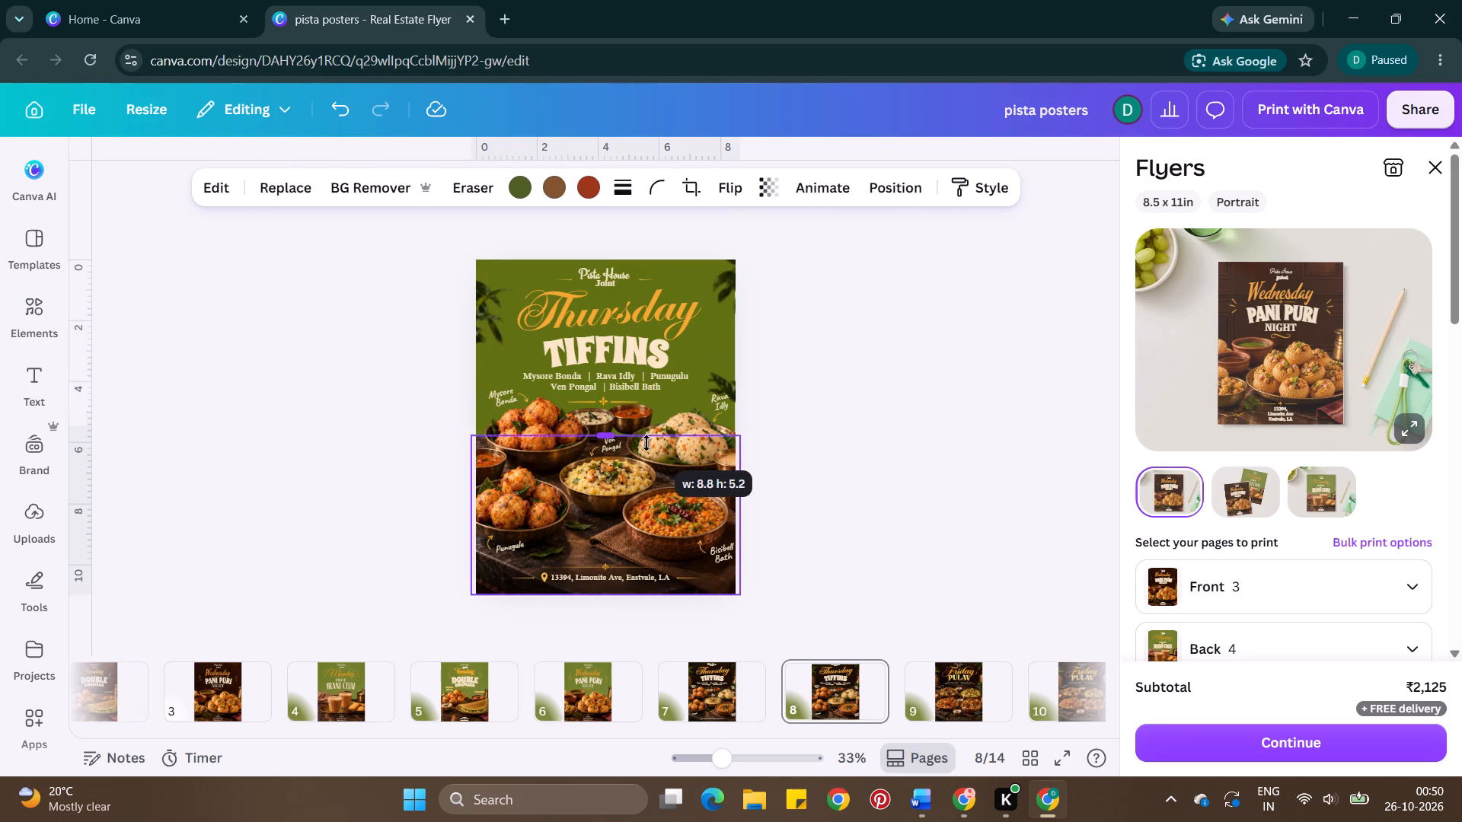
{"action": "left_click_drag", "start_coordinate": [646, 443], "coordinate": [685, 409]}
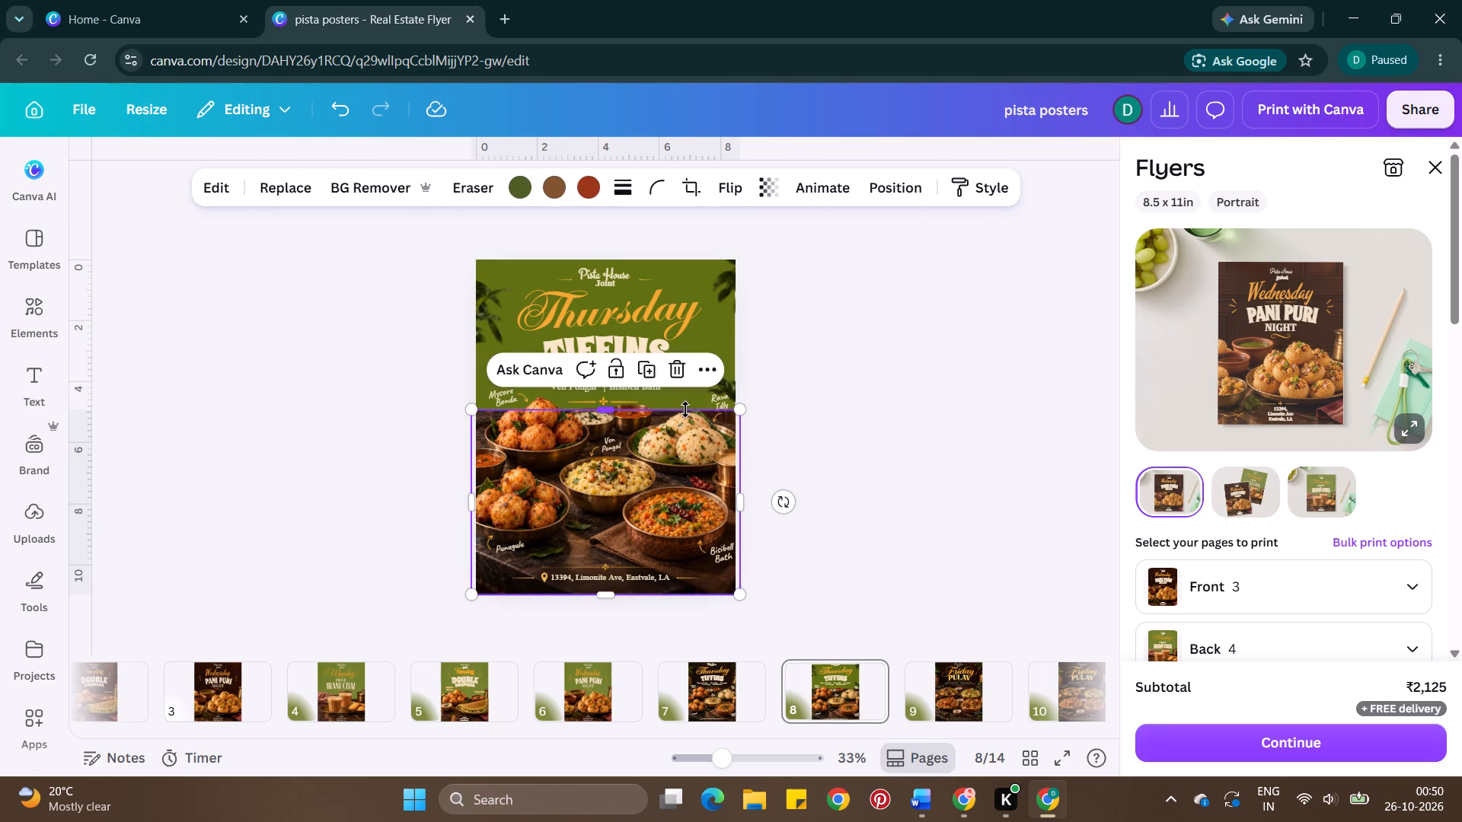
{"action": "scroll", "coordinate": [685, 409], "scroll_direction": "down", "scroll_amount": 1}
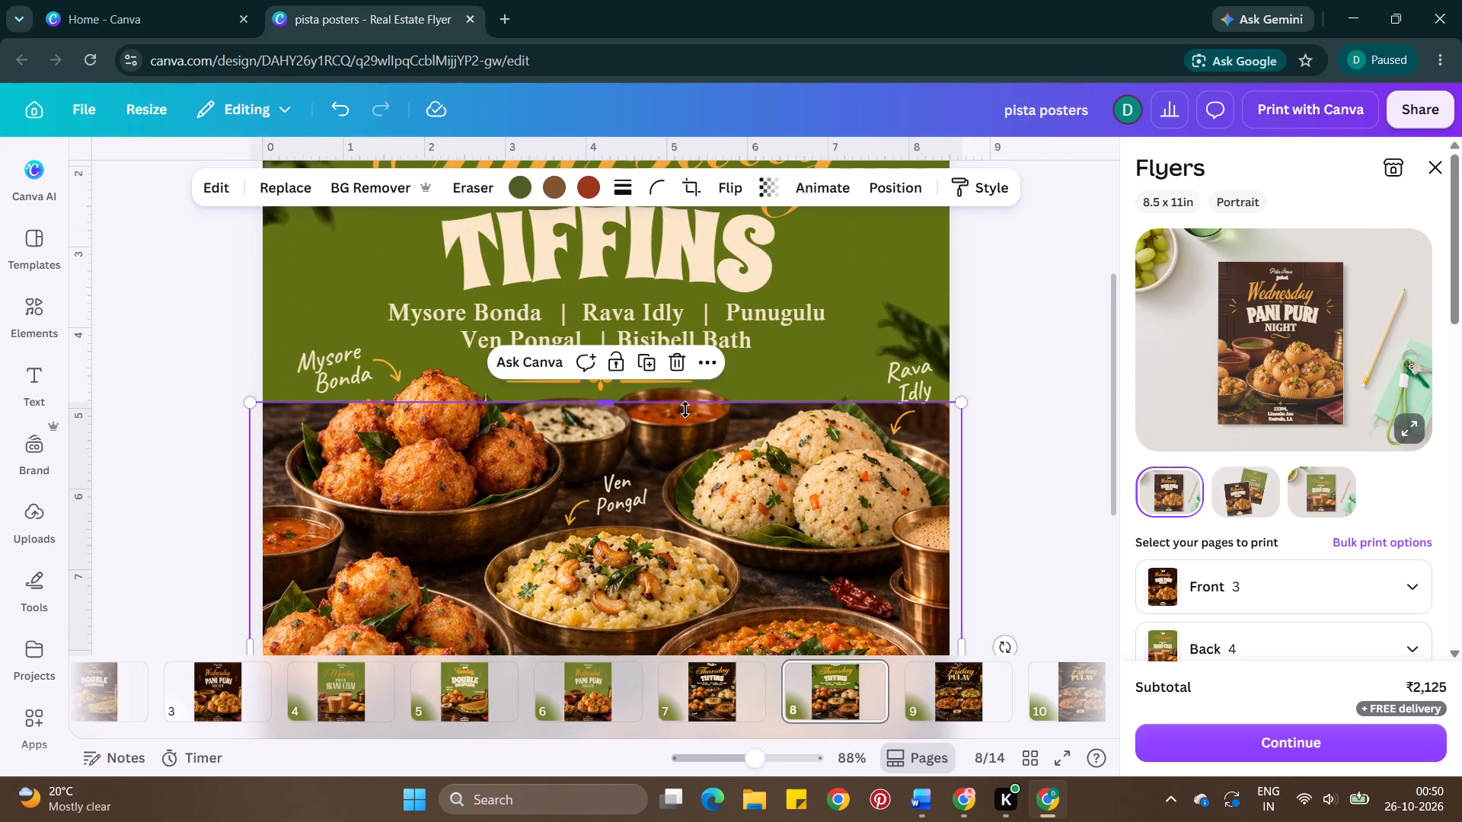
{"action": "scroll", "coordinate": [685, 409], "scroll_direction": "down", "scroll_amount": 1}
{"action": "left_click_drag", "start_coordinate": [611, 355], "coordinate": [611, 376]}
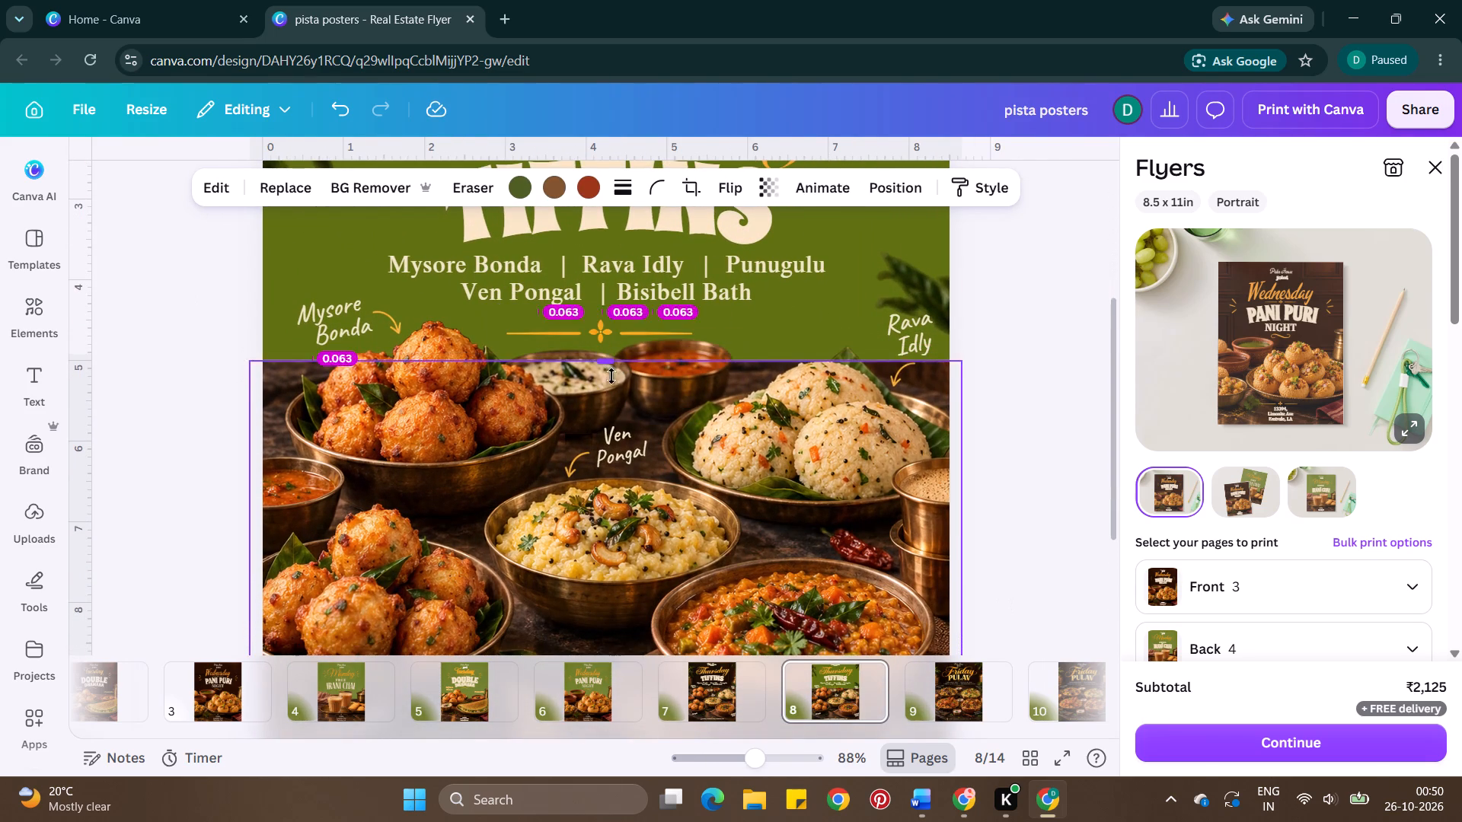
{"action": "left_click_drag", "start_coordinate": [611, 376], "coordinate": [613, 391]}
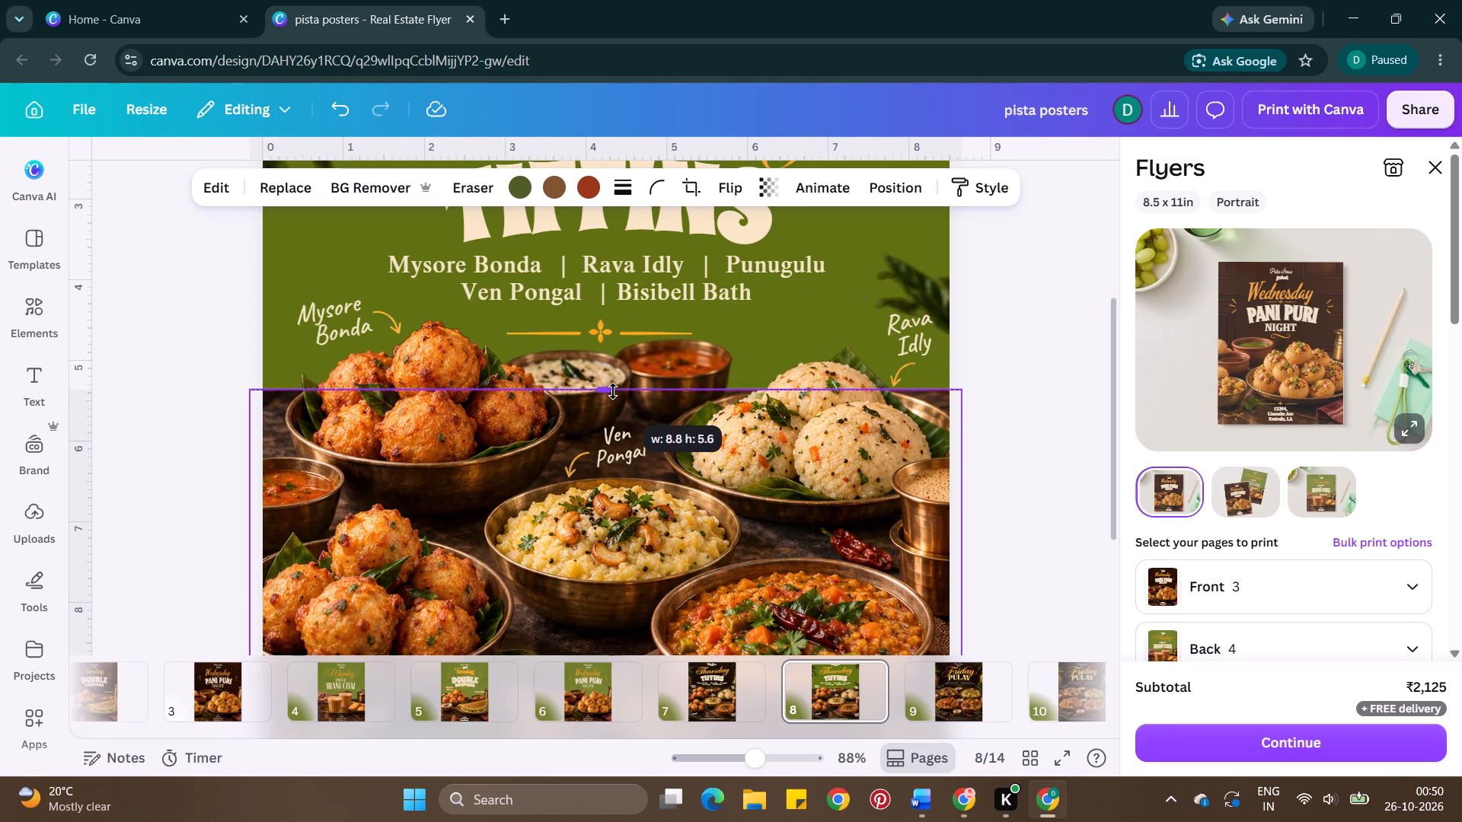
{"action": "left_click_drag", "start_coordinate": [613, 391], "coordinate": [615, 395]}
Delete the lower and upper dark leaves along the right edge of the green Thursday page.
{"action": "scroll", "coordinate": [860, 352], "scroll_direction": "up", "scroll_amount": 1}
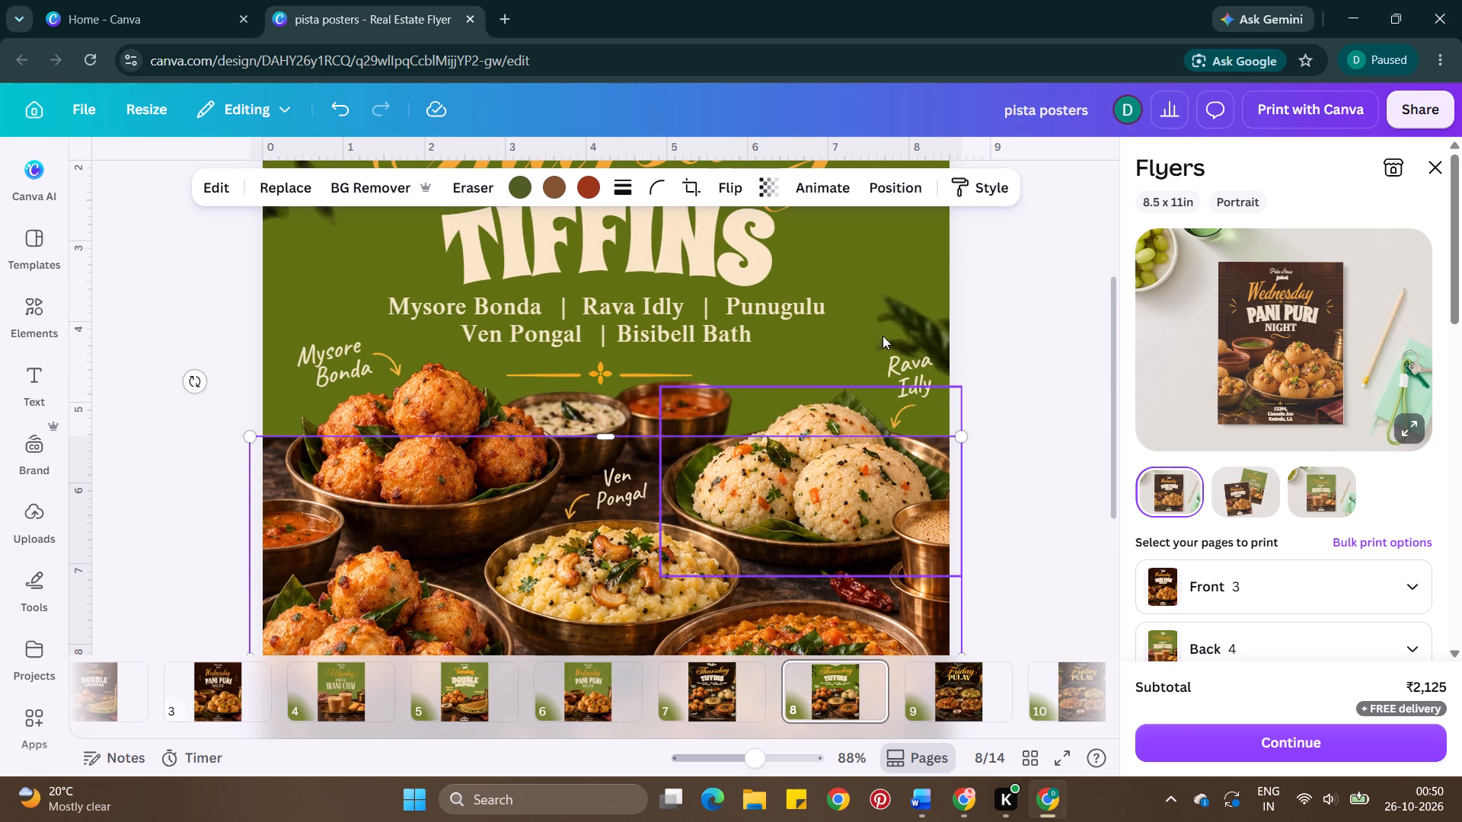
{"action": "left_click", "coordinate": [907, 323]}
{"action": "key", "text": "BackSpace"}
{"action": "scroll", "coordinate": [907, 323], "scroll_direction": "up", "scroll_amount": 2}
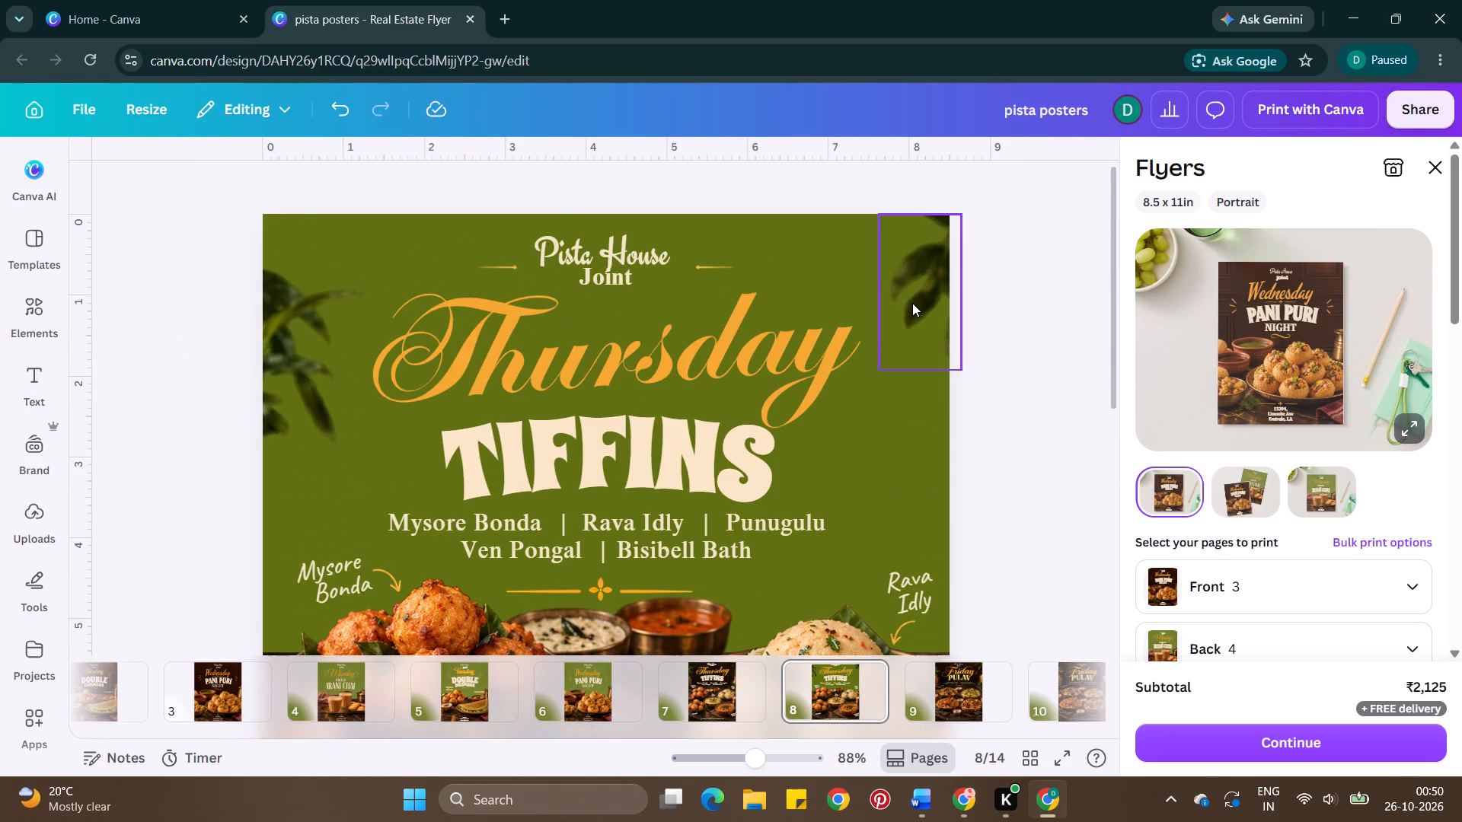
{"action": "left_click", "coordinate": [912, 303]}
{"action": "key", "text": "BackSpace"}
Rotate the tilted Thursday heading level and move it down, clear of the Pista House Joint logo's side lines.
{"action": "left_click", "coordinate": [708, 269]}
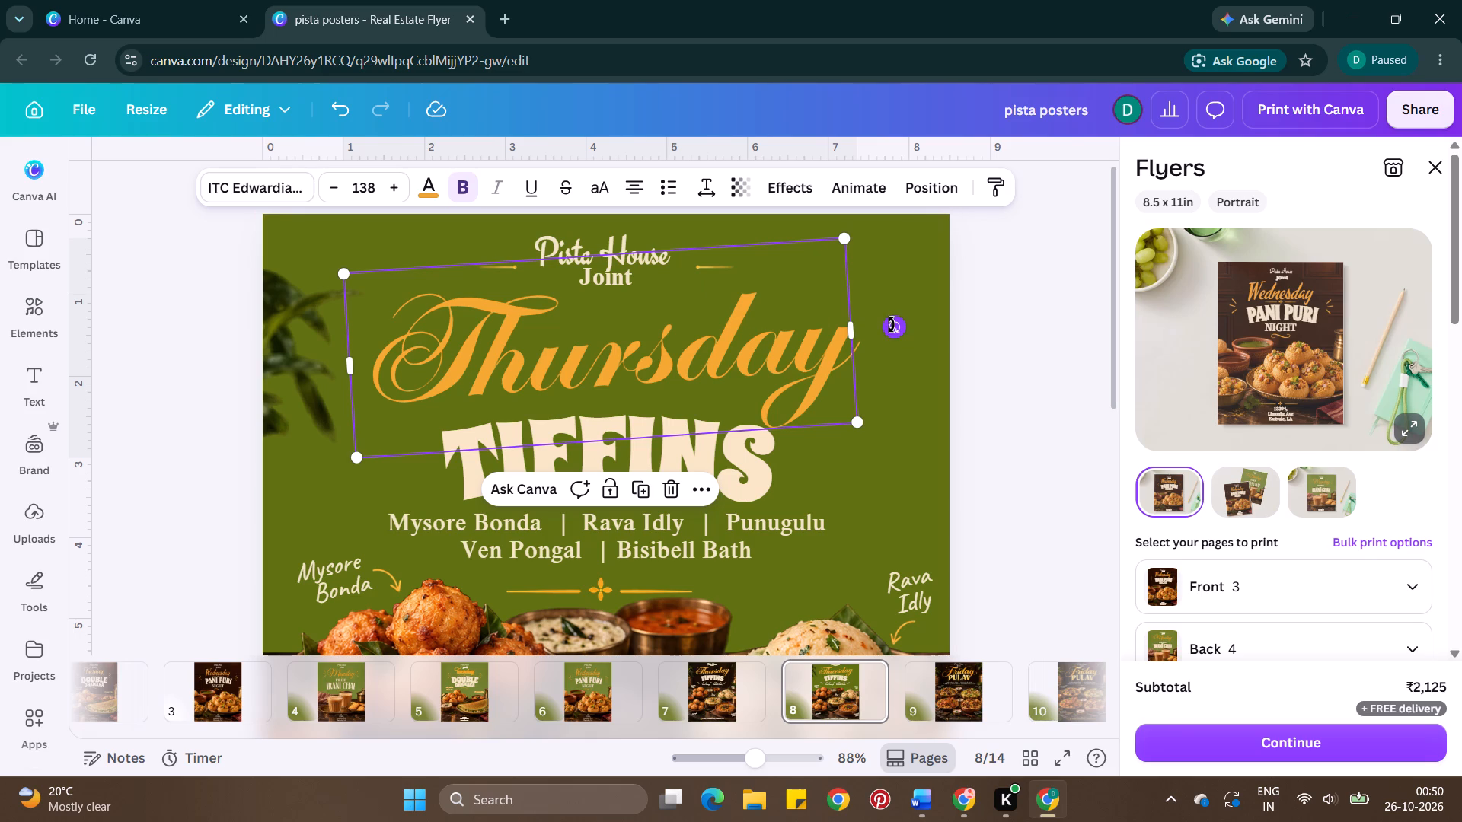
{"action": "left_click_drag", "start_coordinate": [892, 325], "coordinate": [919, 345]}
{"action": "left_click_drag", "start_coordinate": [766, 368], "coordinate": [767, 371]}
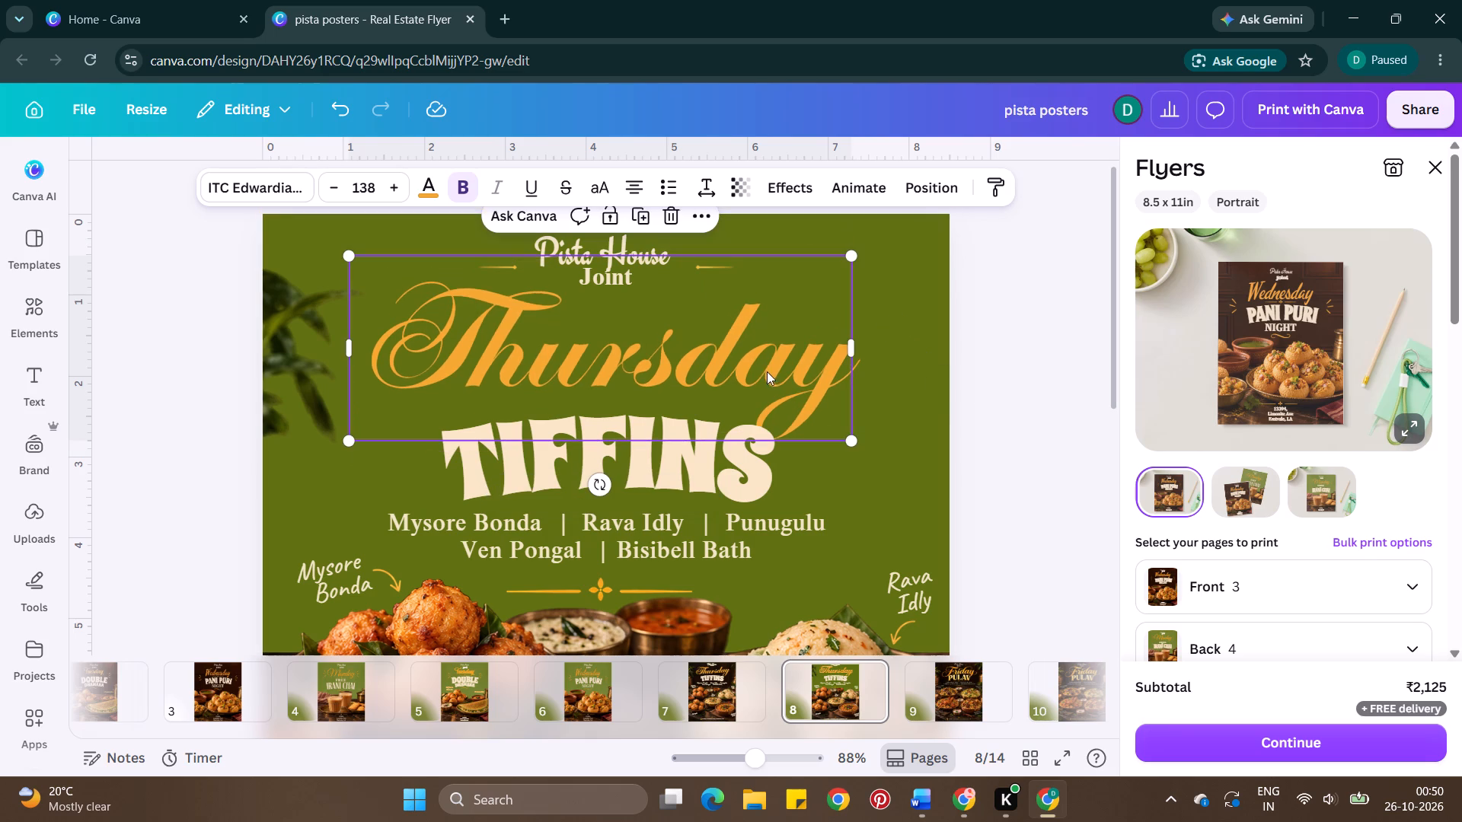
{"action": "left_click_drag", "start_coordinate": [767, 371], "coordinate": [761, 390]}
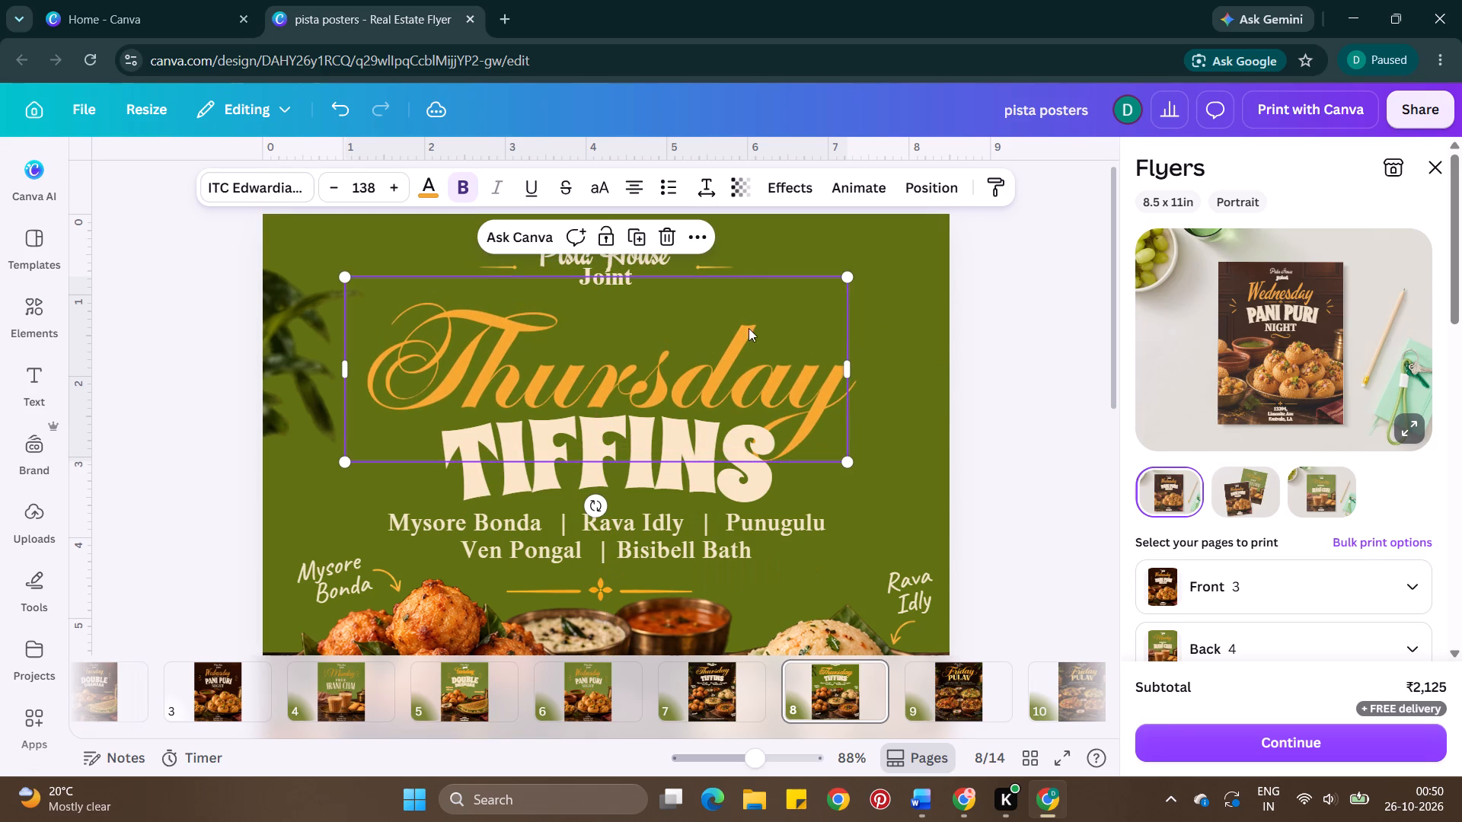
Delete the thin gold lines on both sides of the Pista House Joint logo.
{"action": "left_click", "coordinate": [712, 264]}
{"action": "key", "text": "BackSpace"}
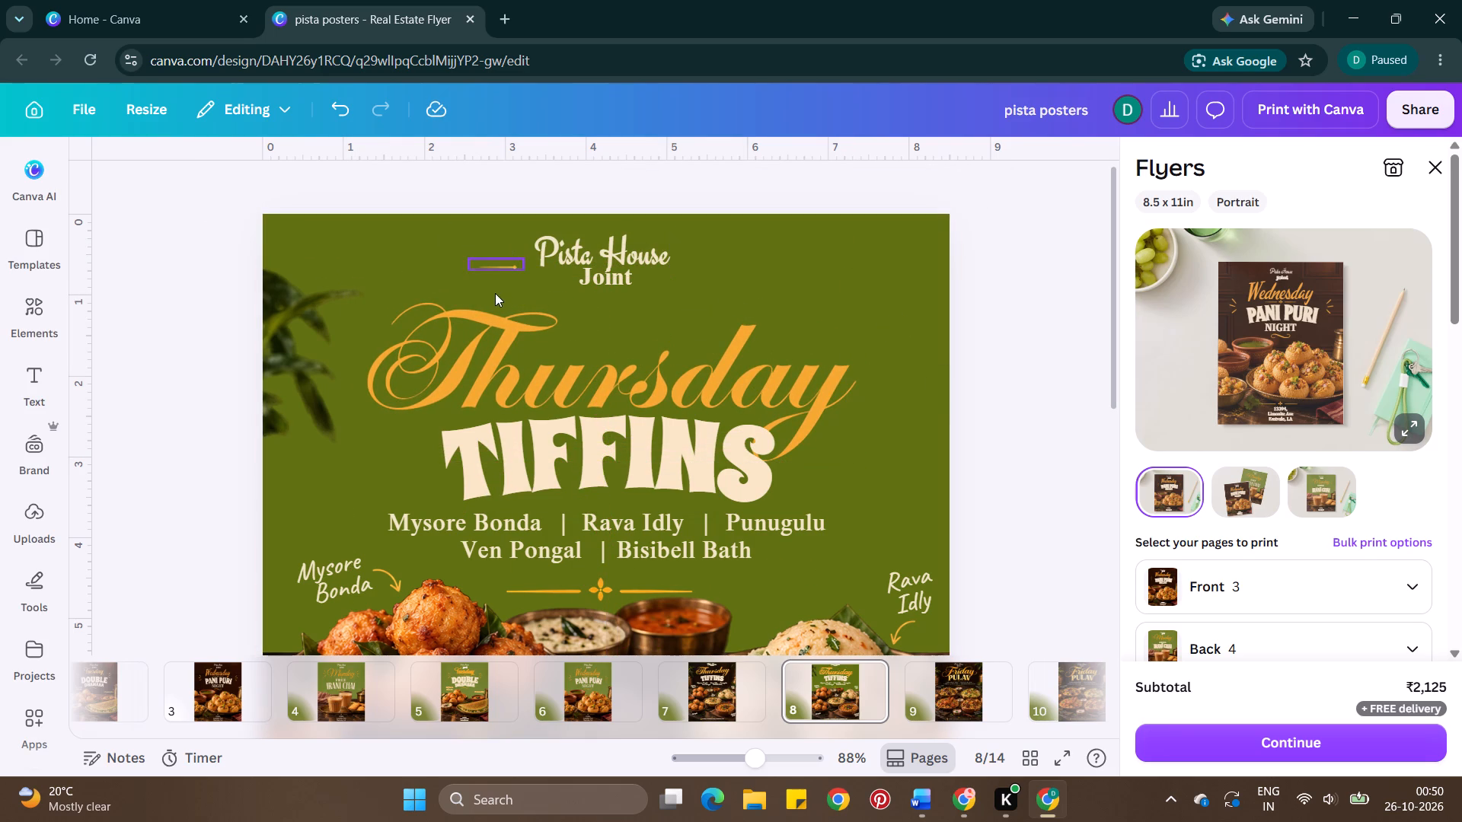
{"action": "left_click", "coordinate": [490, 266]}
{"action": "key", "text": "BackSpace"}
Move the Thursday heading back up between the Pista House Joint logo and TIFFINS.
{"action": "left_click", "coordinate": [518, 409]}
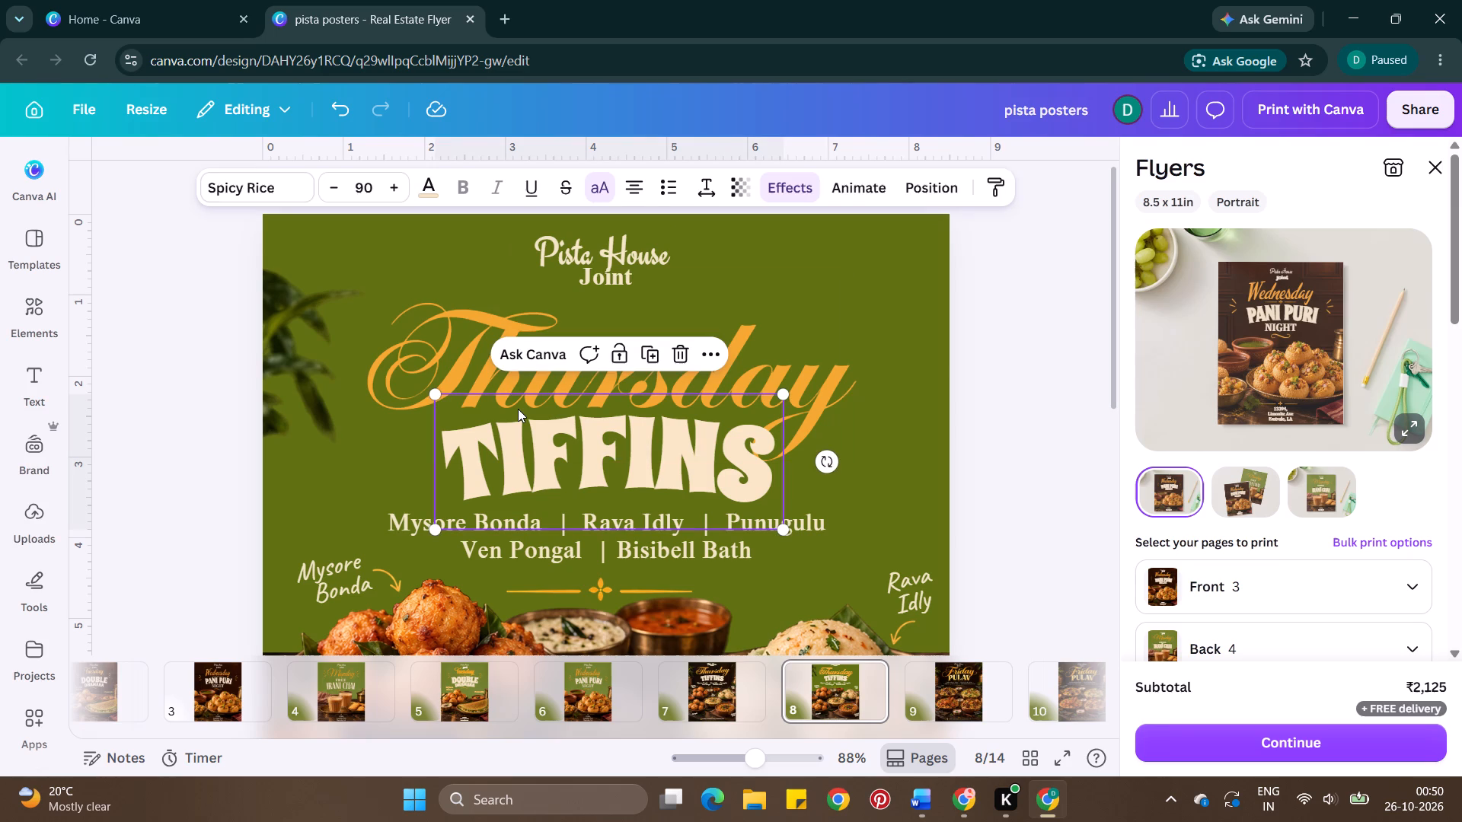
{"action": "left_click_drag", "start_coordinate": [458, 355], "coordinate": [458, 329]}
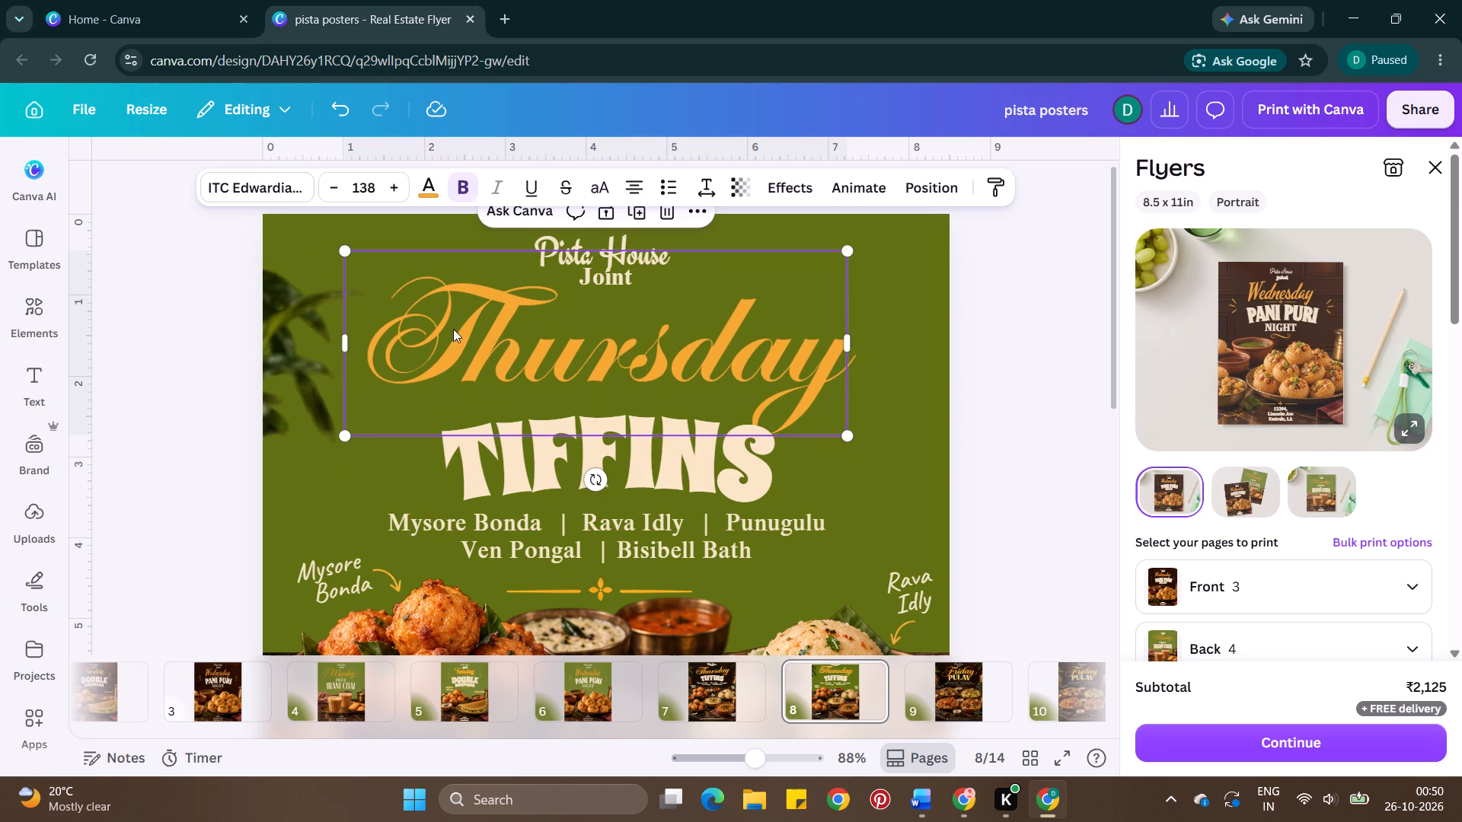
Delete the dark leaves along the left edge of the green Thursday page.
{"action": "left_click", "coordinate": [285, 349]}
{"action": "key", "text": "BackSpace"}
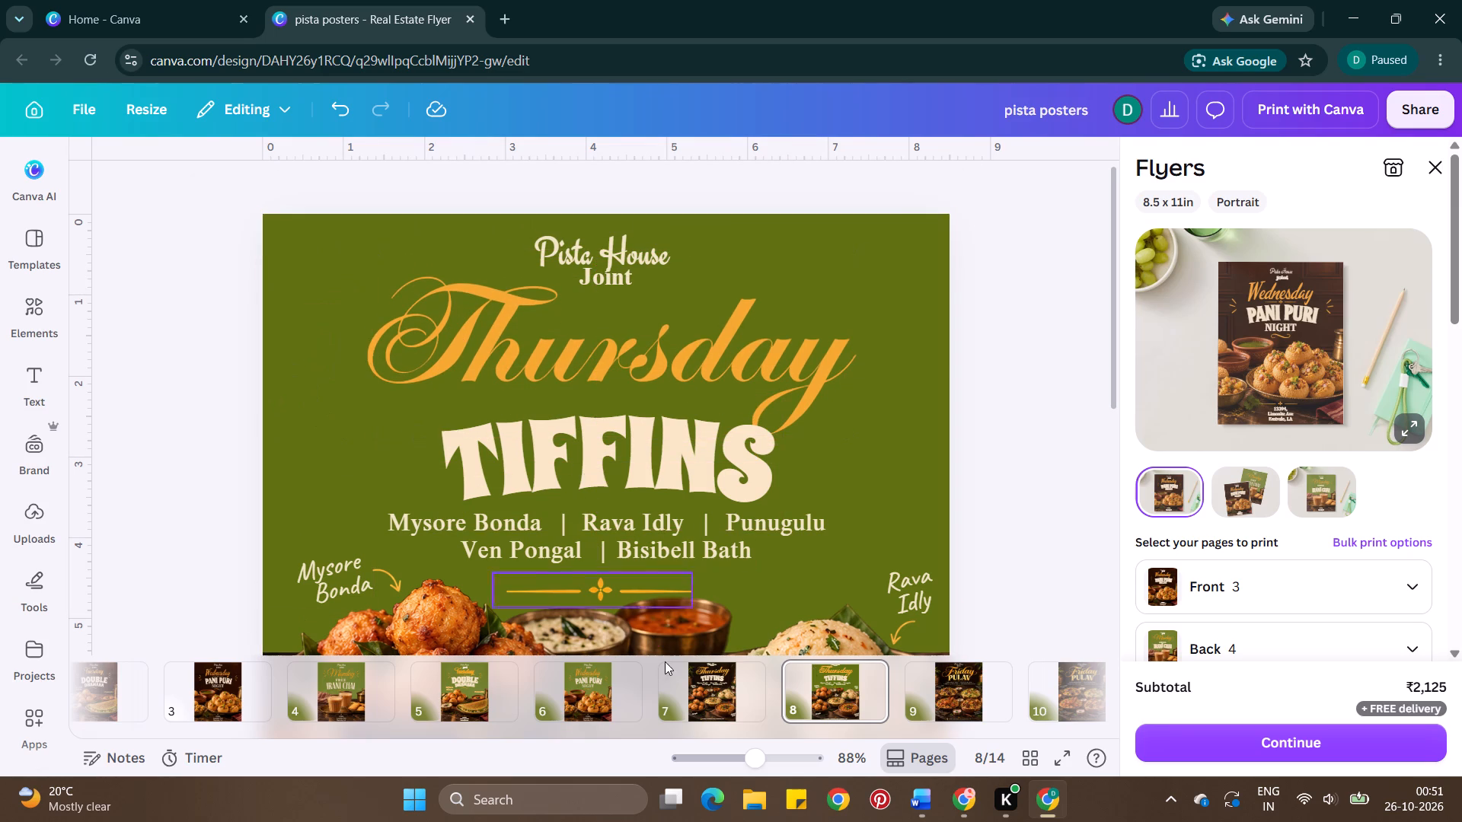
Copy the grouped address block with its gold divider from the dark Wednesday Pani Puri page.
{"action": "left_click", "coordinate": [710, 673]}
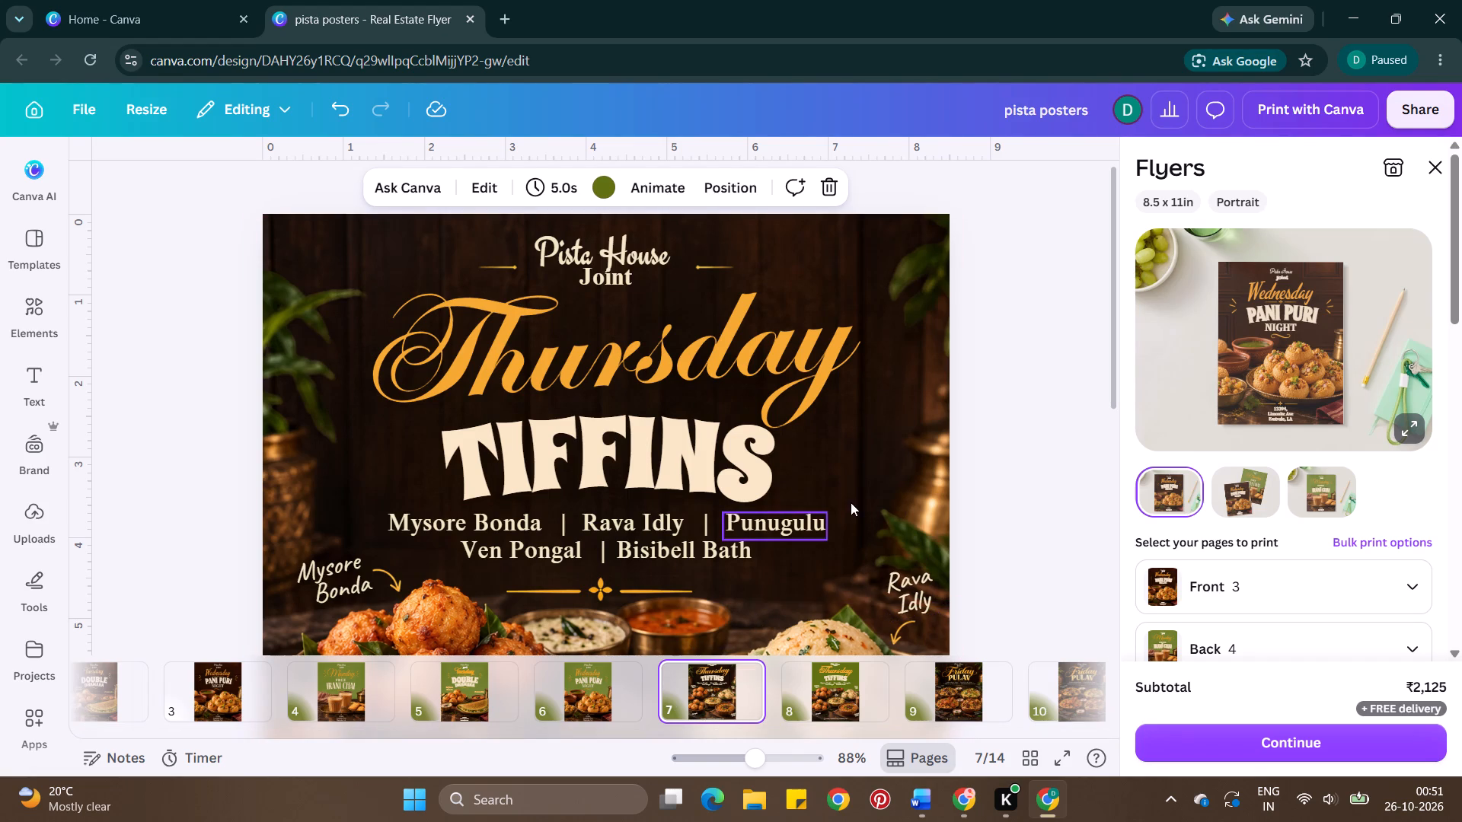
{"action": "left_click", "coordinate": [853, 671]}
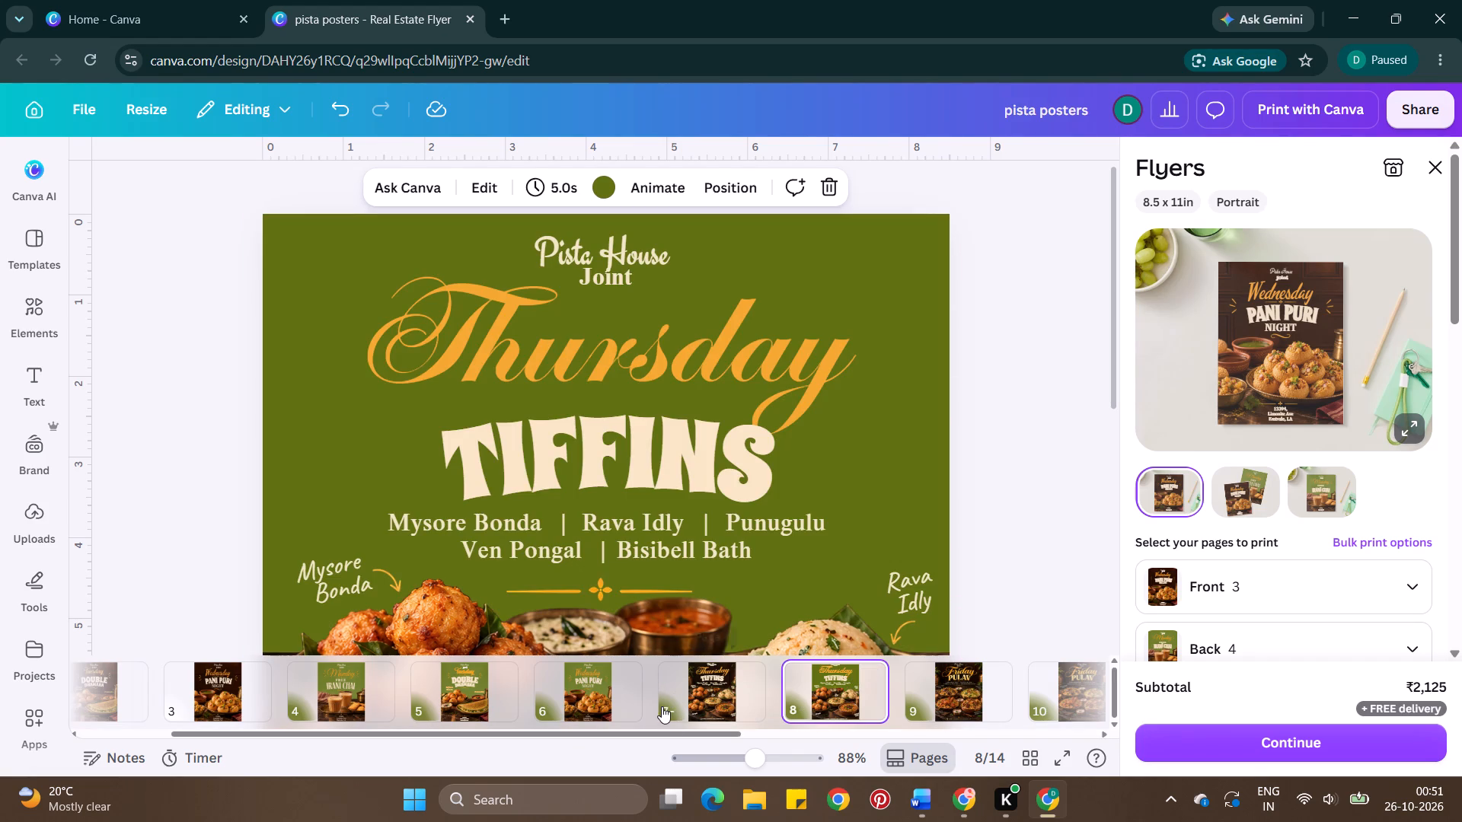
{"action": "scroll", "coordinate": [589, 710], "scroll_direction": "right", "scroll_amount": 4}
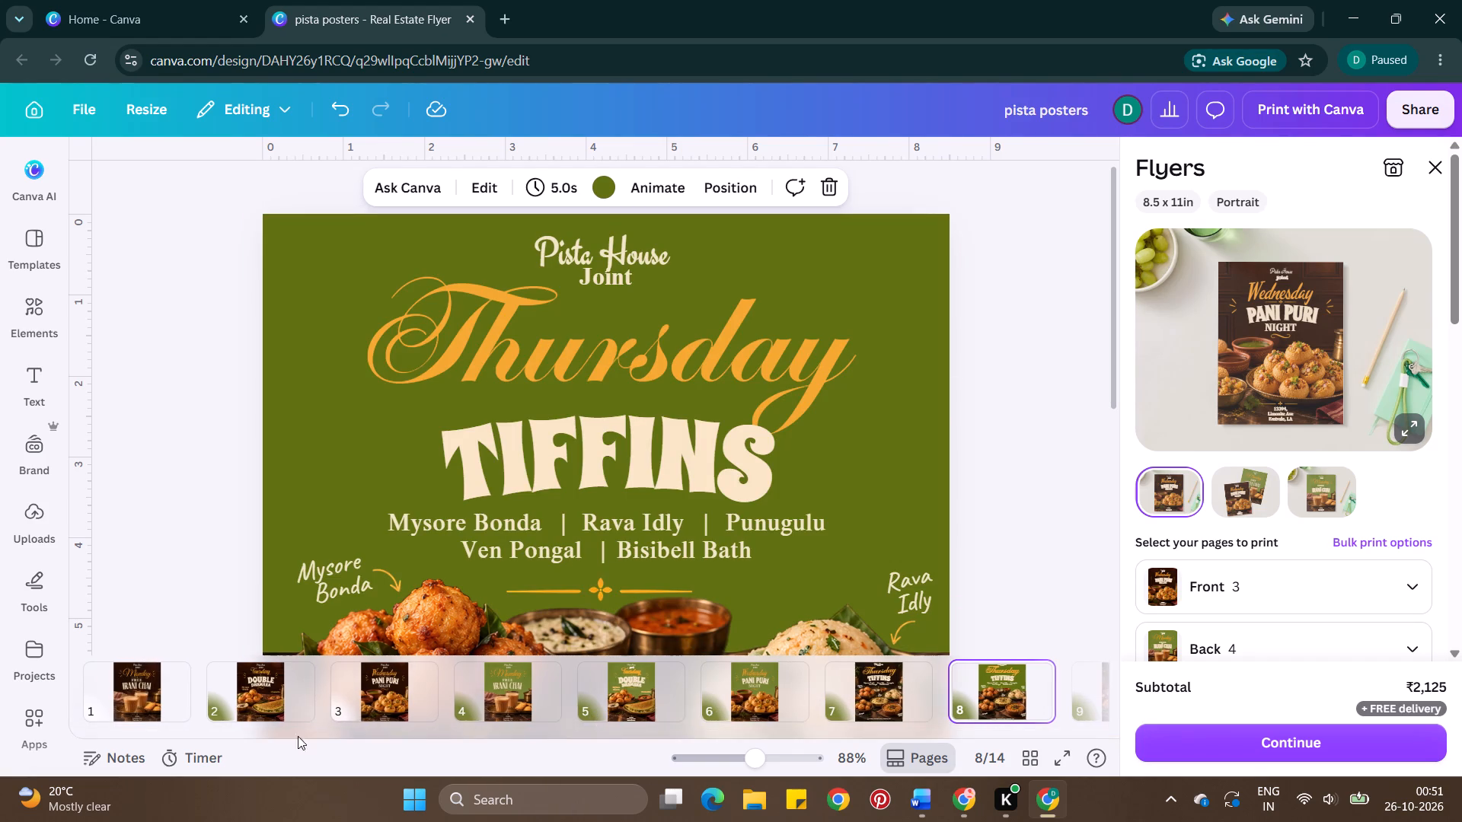
{"action": "left_click", "coordinate": [357, 690]}
{"action": "scroll", "coordinate": [633, 430], "scroll_direction": "down", "scroll_amount": 4}
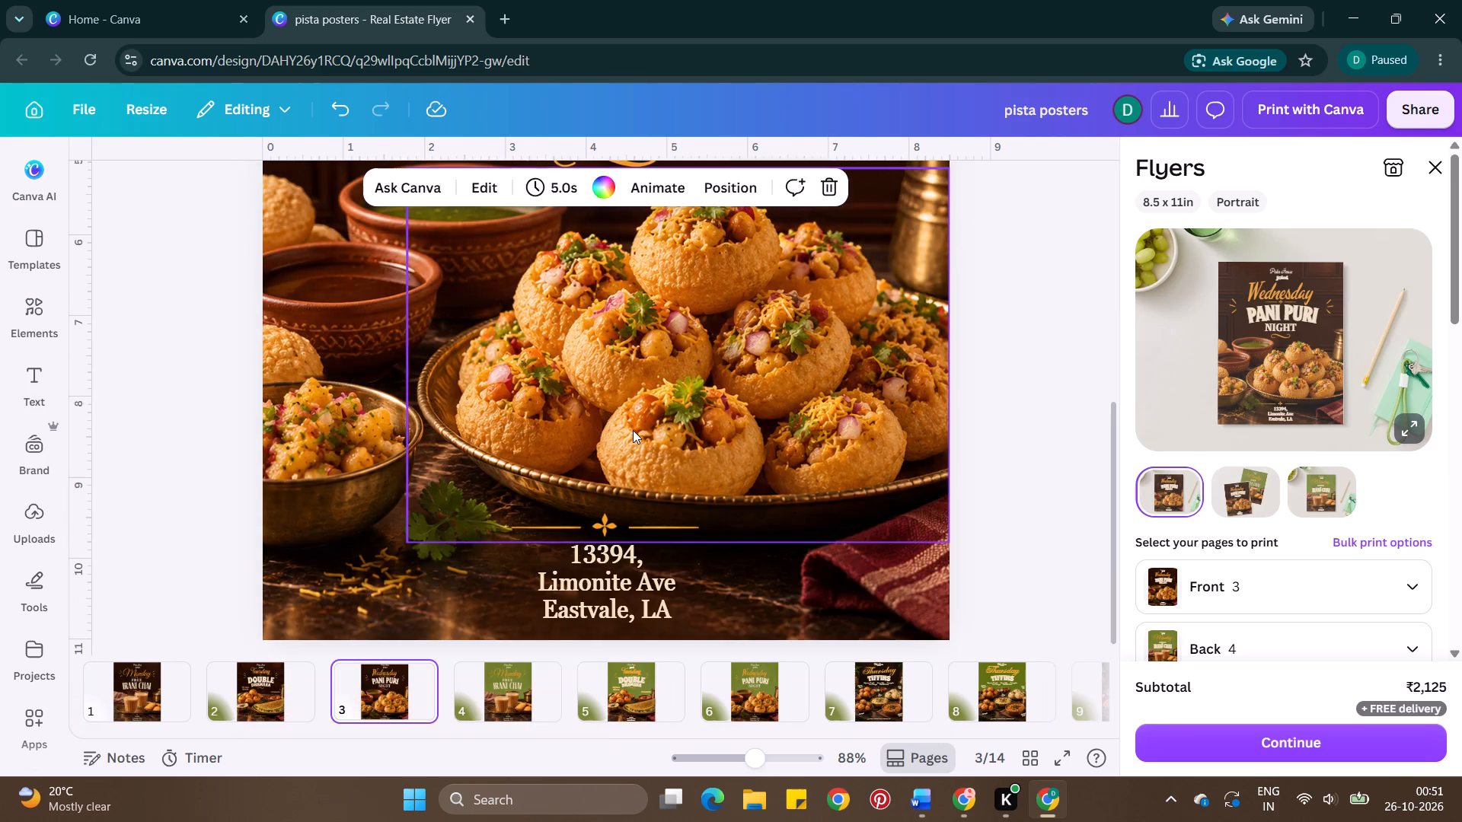
{"action": "scroll", "coordinate": [633, 430], "scroll_direction": "down", "scroll_amount": 3}
{"action": "left_click", "coordinate": [611, 569]}
{"action": "key", "text": "ctrl+c"}
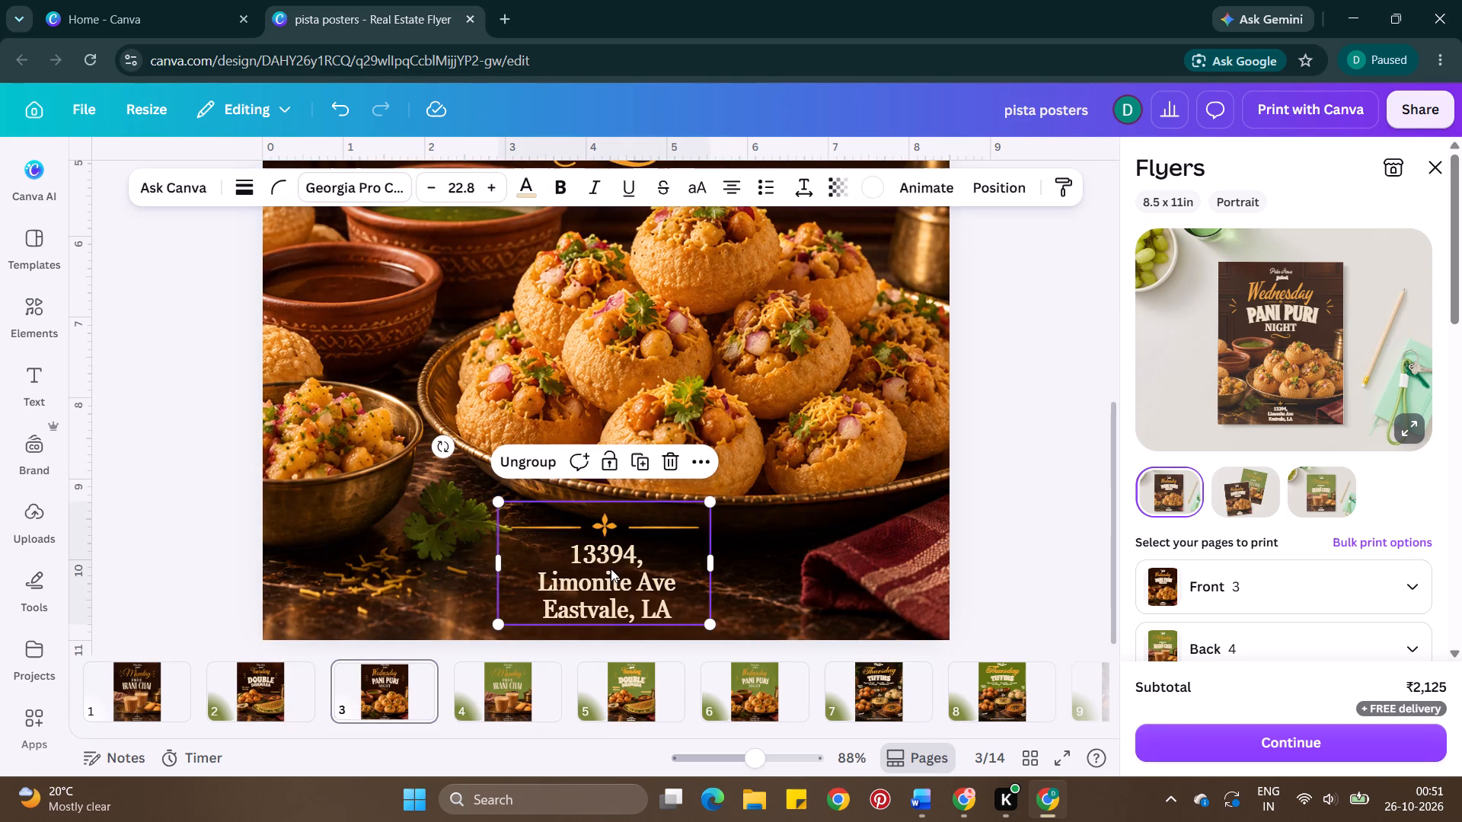
Delete the green Thursday page's one-line address, pin, divider and side lines, and nudge the Bisibell Bath label slightly inward from the page edge.
{"action": "left_click", "coordinate": [983, 688]}
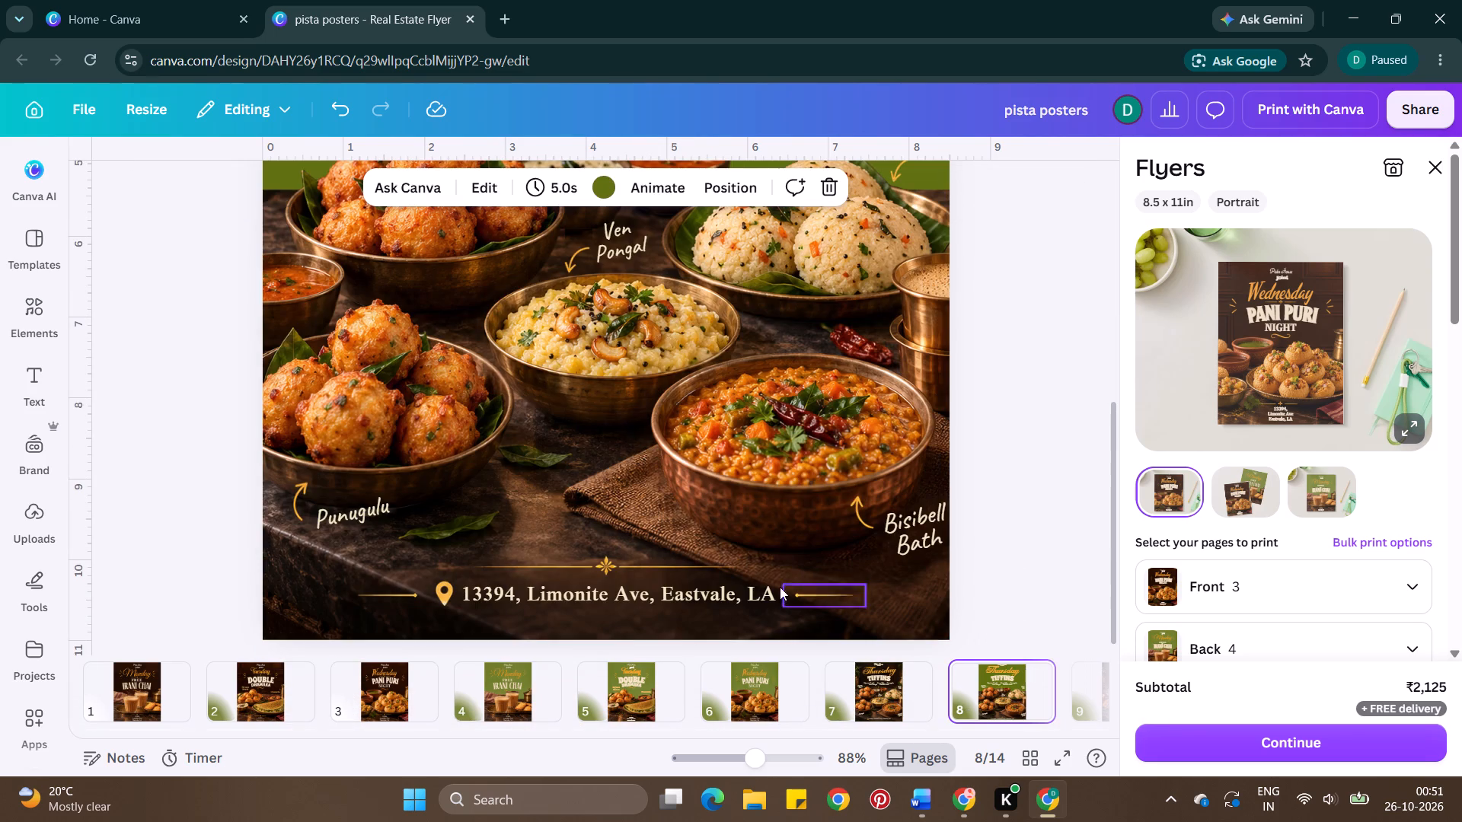
{"action": "left_click", "coordinate": [804, 588]}
{"action": "key", "text": "BackSpace"}
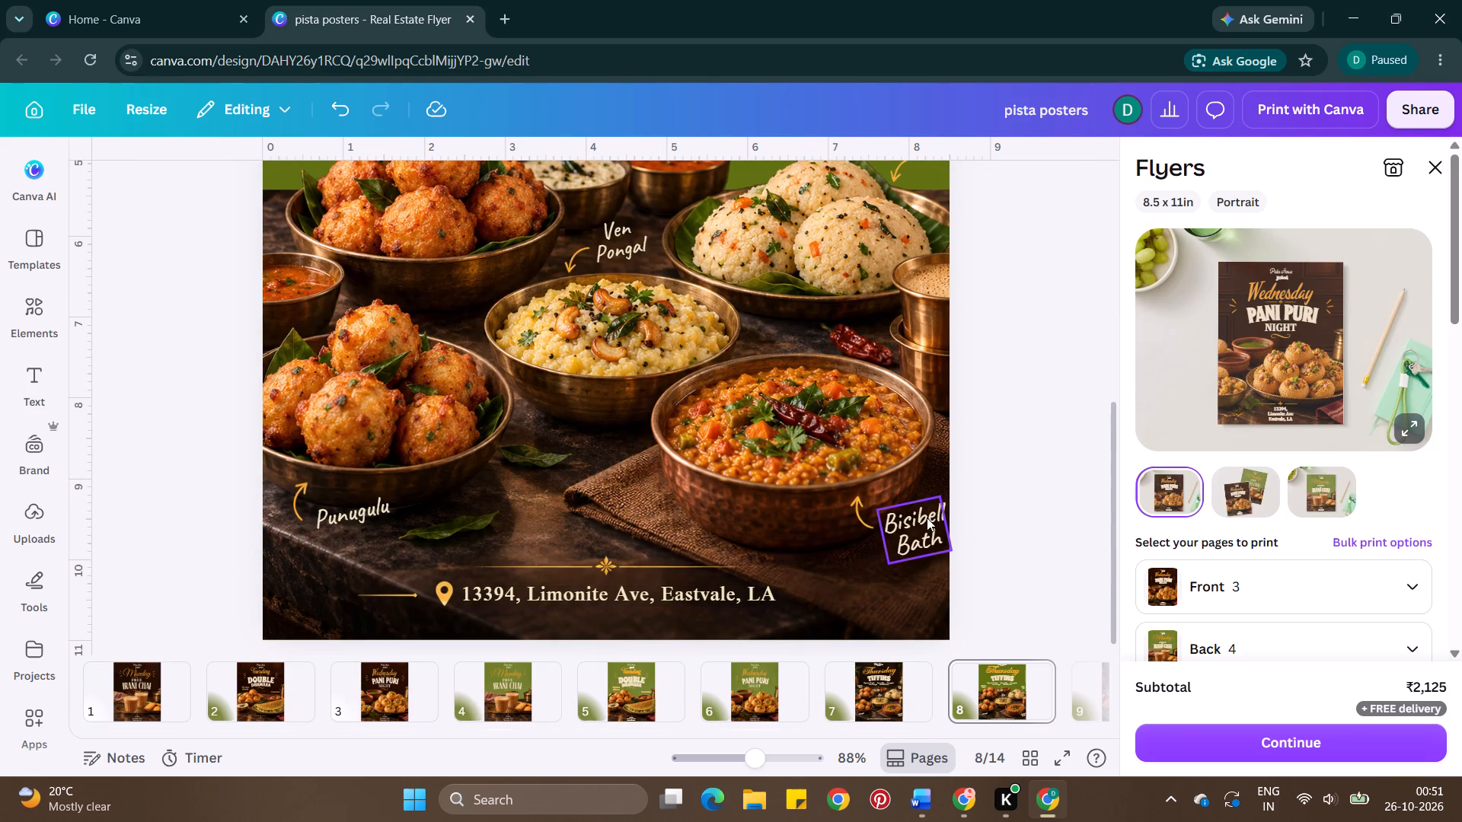
{"action": "left_click_drag", "start_coordinate": [927, 518], "coordinate": [918, 524]}
{"action": "left_click", "coordinate": [514, 580]}
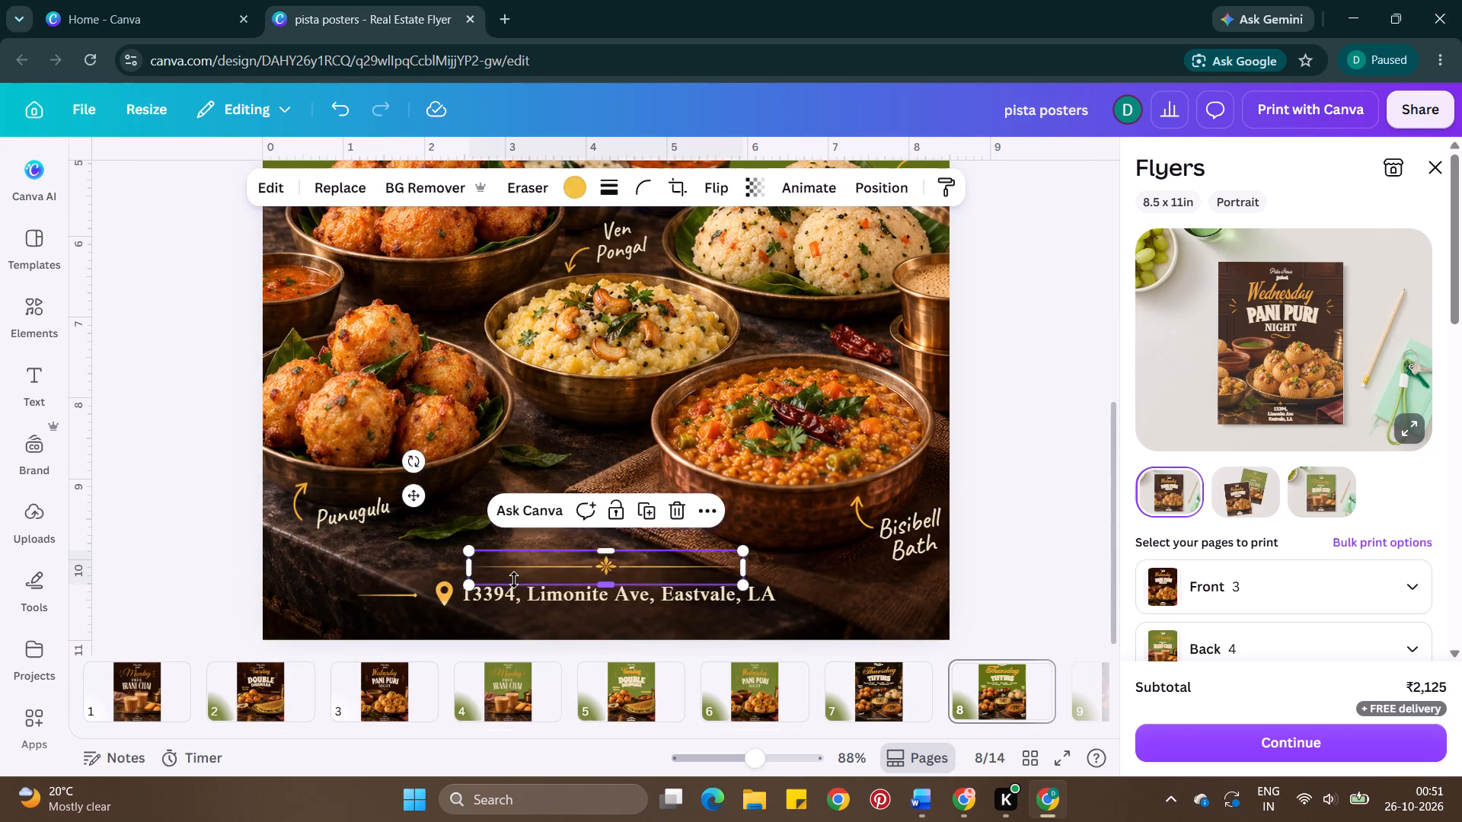
{"action": "key", "text": "BackSpace"}
{"action": "left_click", "coordinate": [529, 607]}
{"action": "key", "text": "BackSpace"}
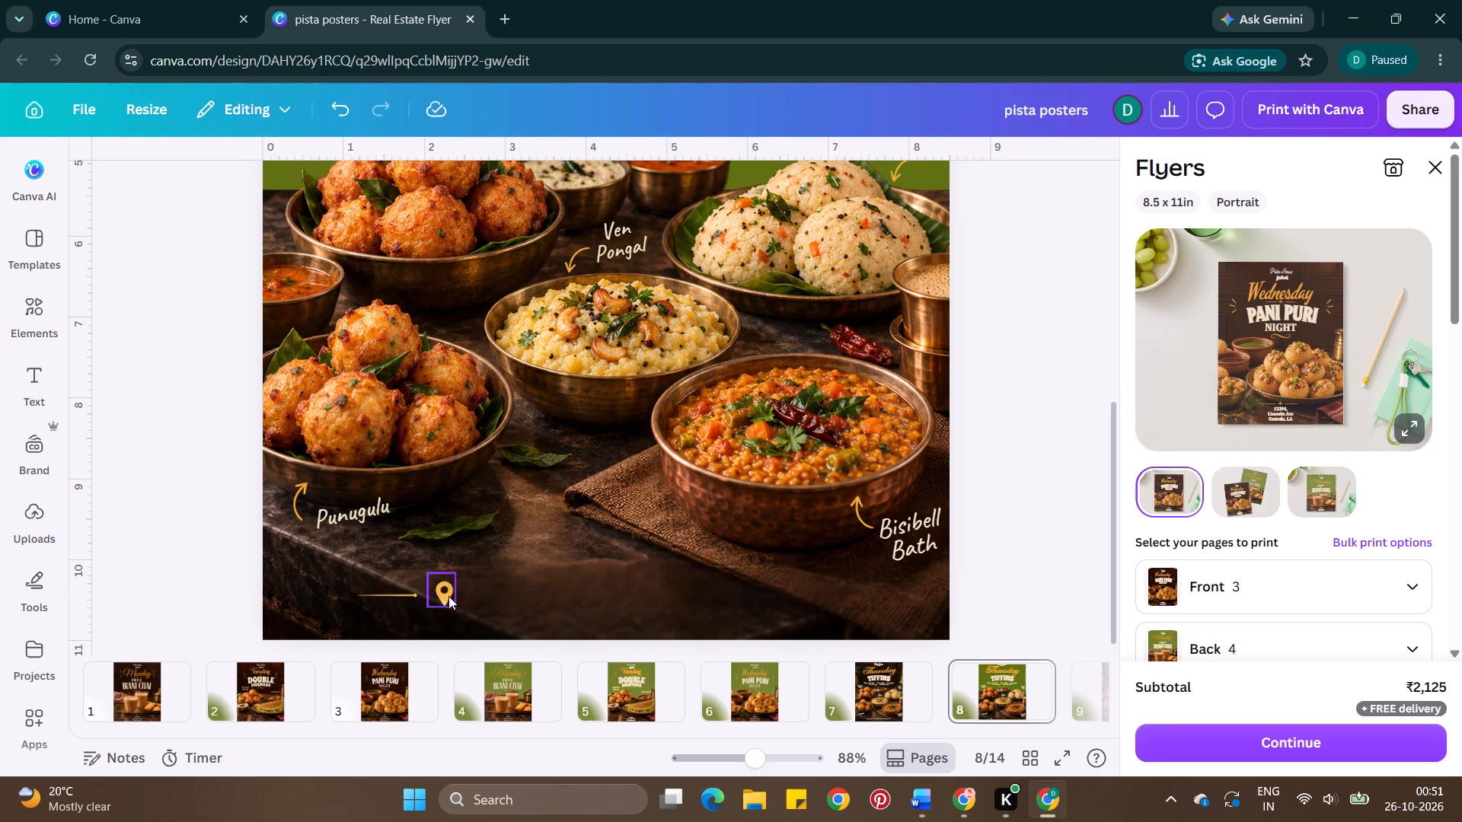
{"action": "left_click", "coordinate": [448, 595]}
{"action": "key", "text": "BackSpace"}
{"action": "left_click", "coordinate": [412, 597]}
{"action": "key", "text": "BackSpace"}
Paste the copied three-line address block with its divider at the bottom of the green Thursday page.
{"action": "key", "text": "ctrl+v"}
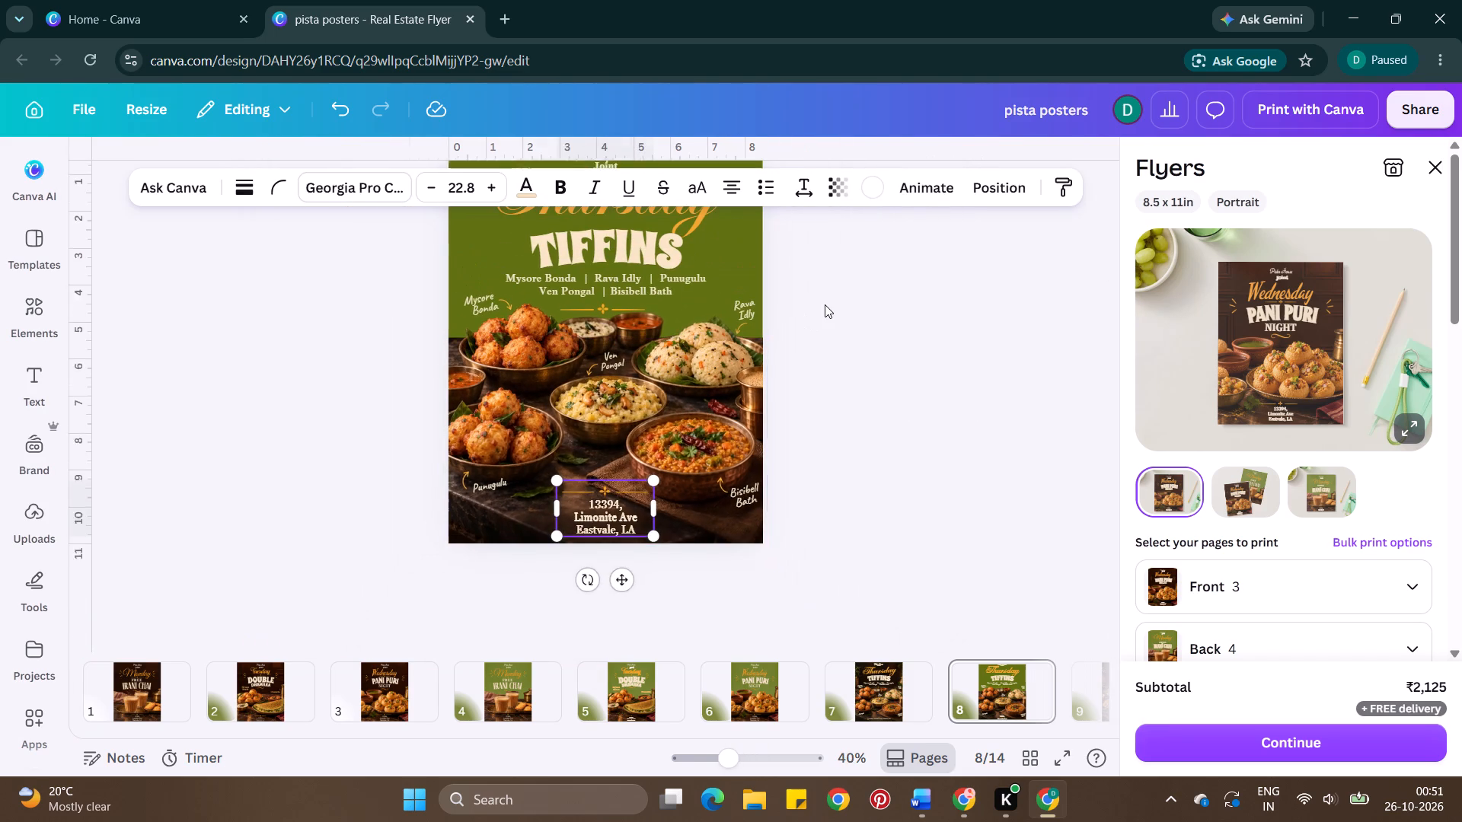
{"action": "double_click", "coordinate": [825, 304]}
Copy the textured green background from the green Wednesday page onto the green Thursday page and send it behind all the other elements.
{"action": "left_click", "coordinate": [738, 684]}
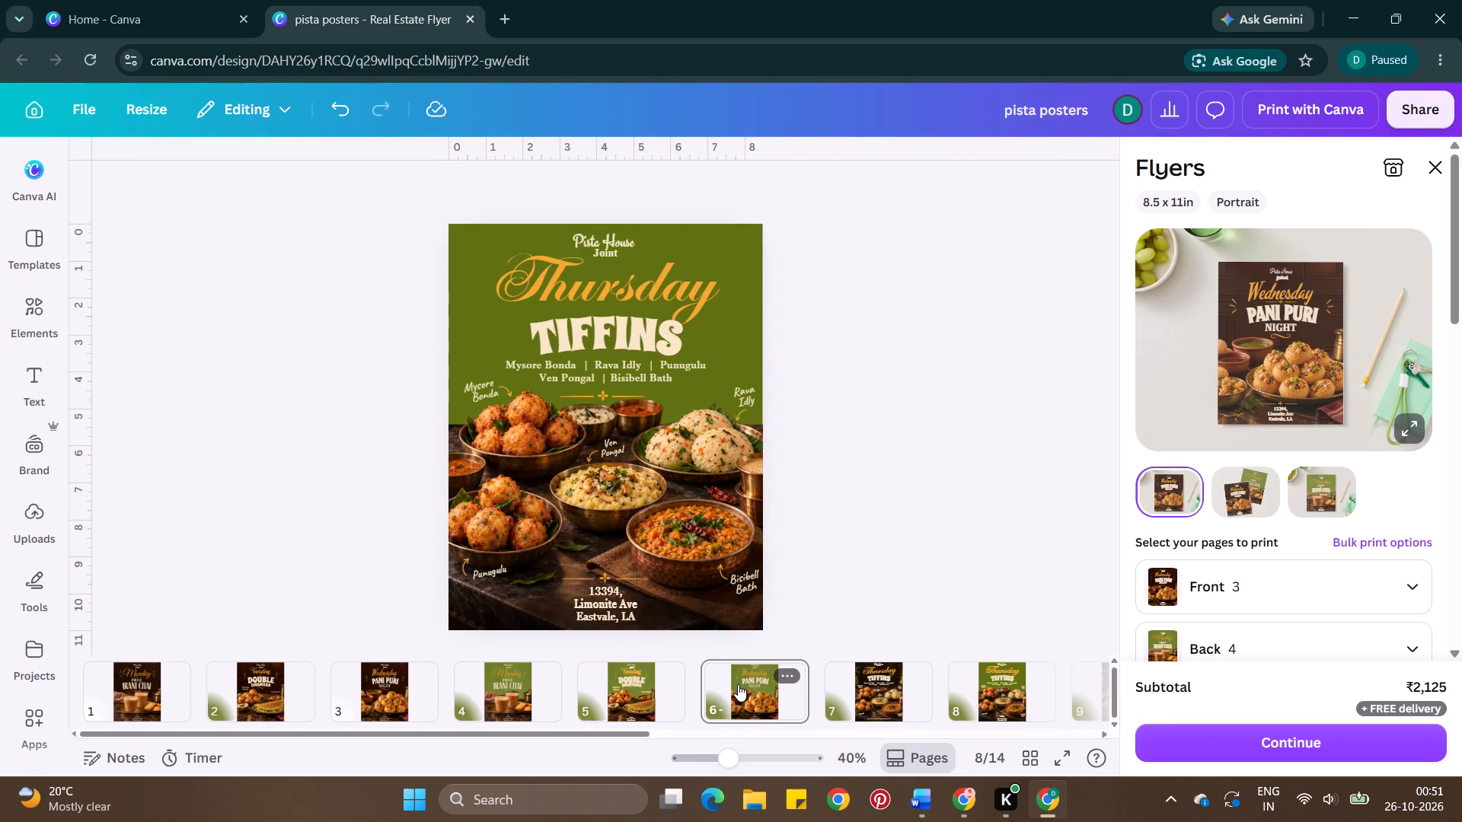
{"action": "left_click", "coordinate": [738, 295]}
{"action": "key", "text": "ctrl+c"}
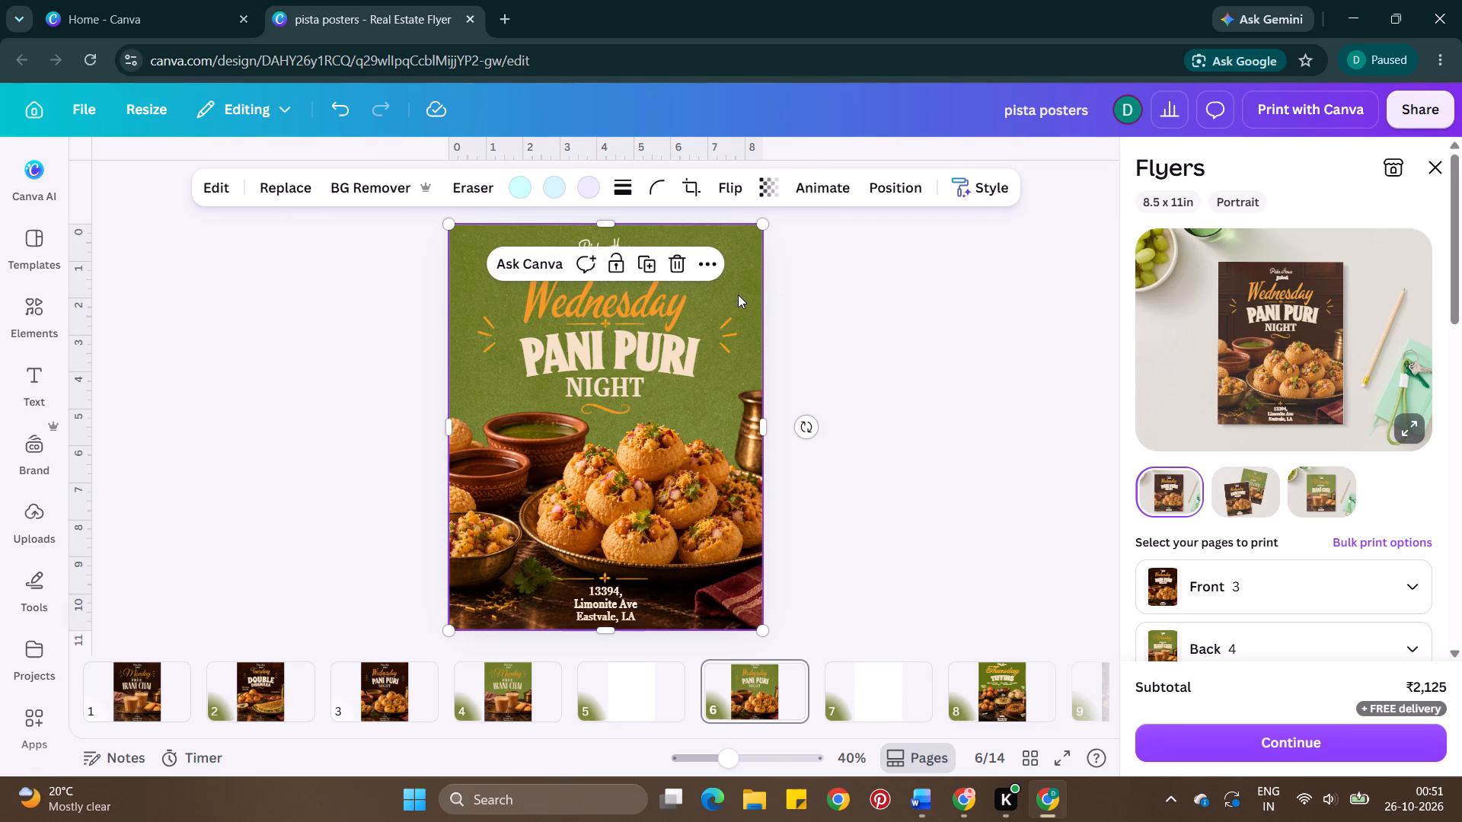
{"action": "left_click", "coordinate": [892, 686]}
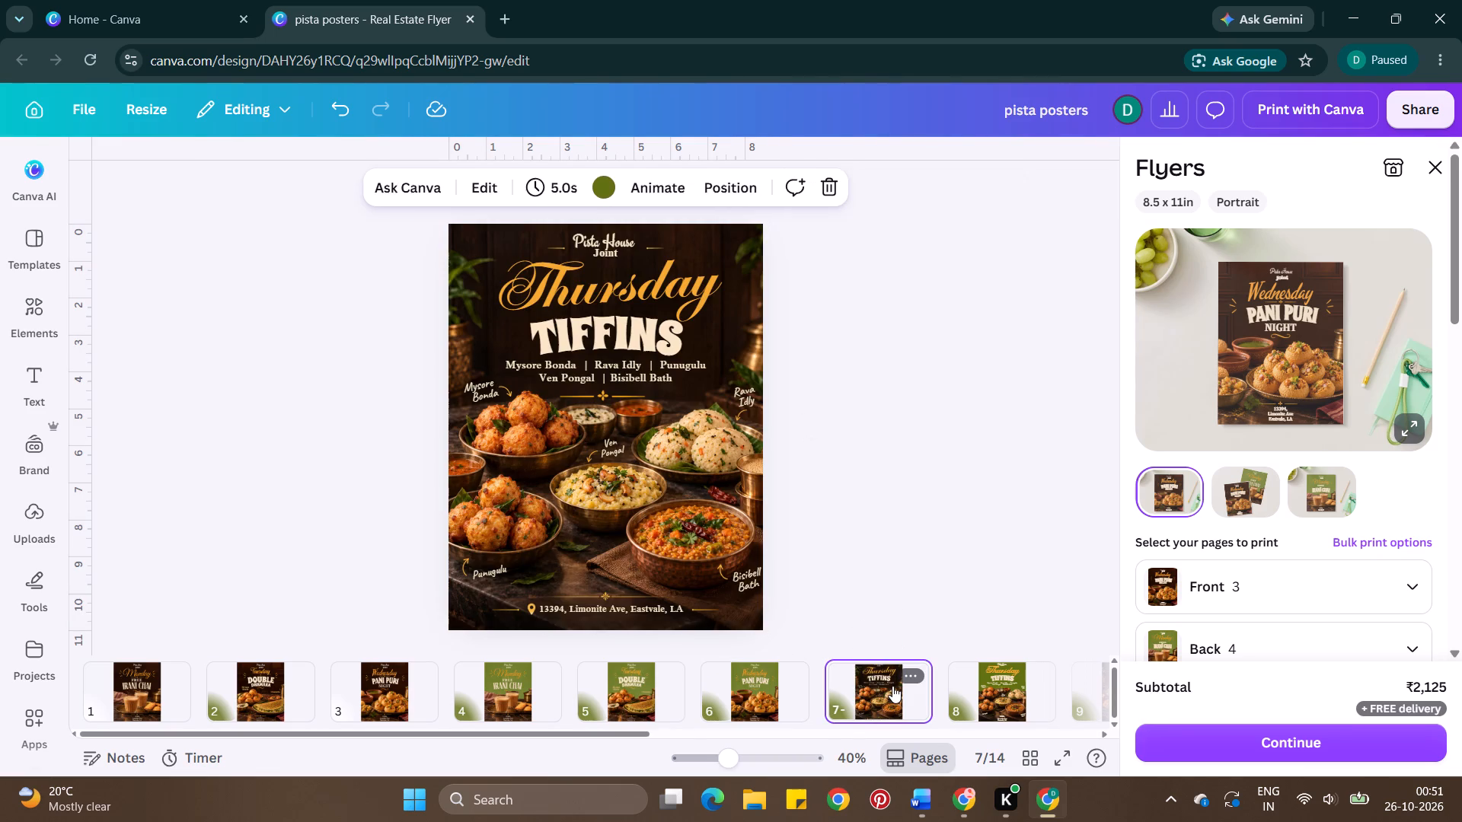
{"action": "left_click", "coordinate": [1007, 697]}
{"action": "key", "text": "ctrl+v"}
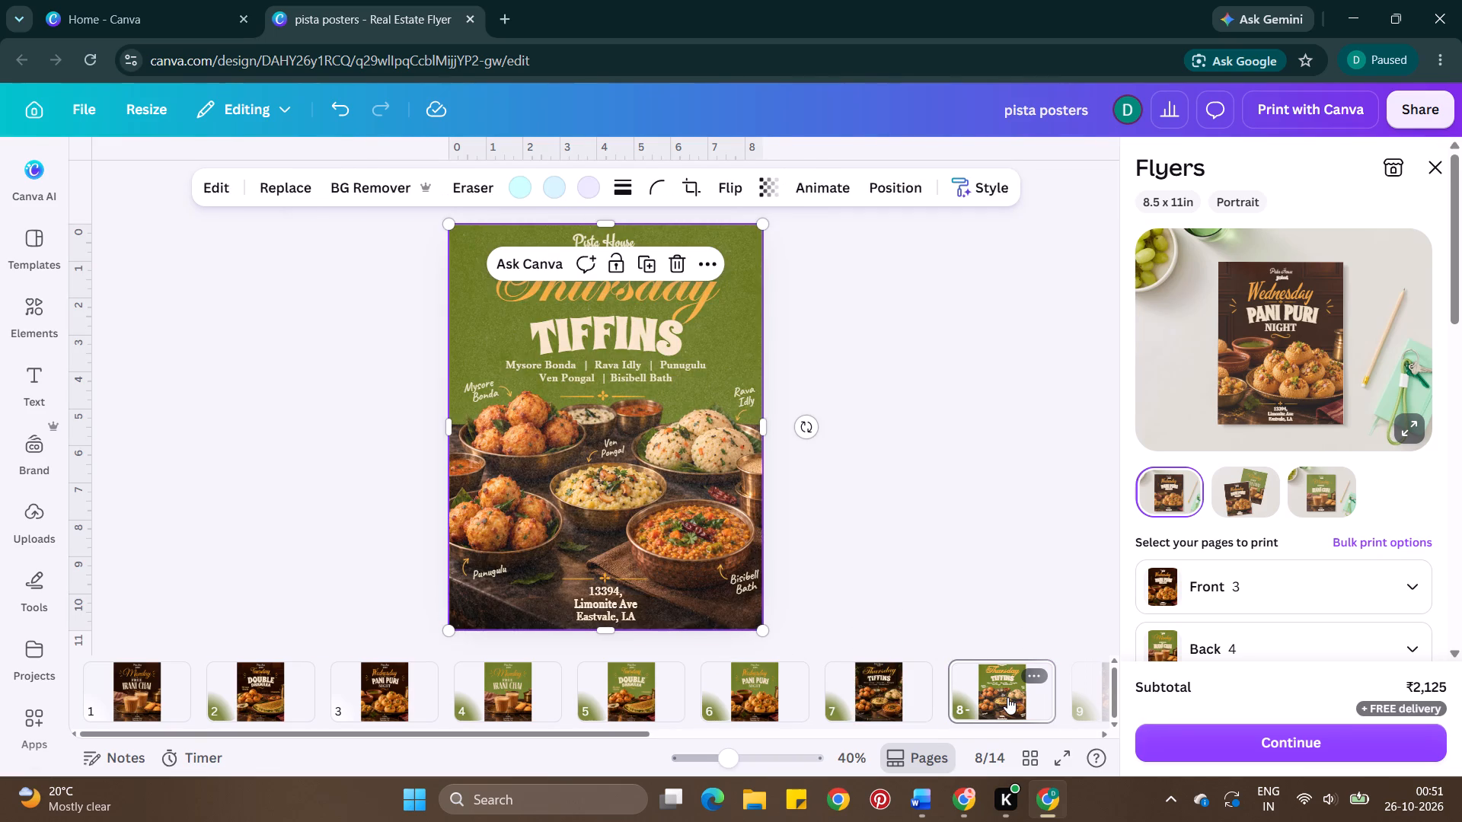
{"action": "key", "text": "ctrl+alt+bracketleft"}
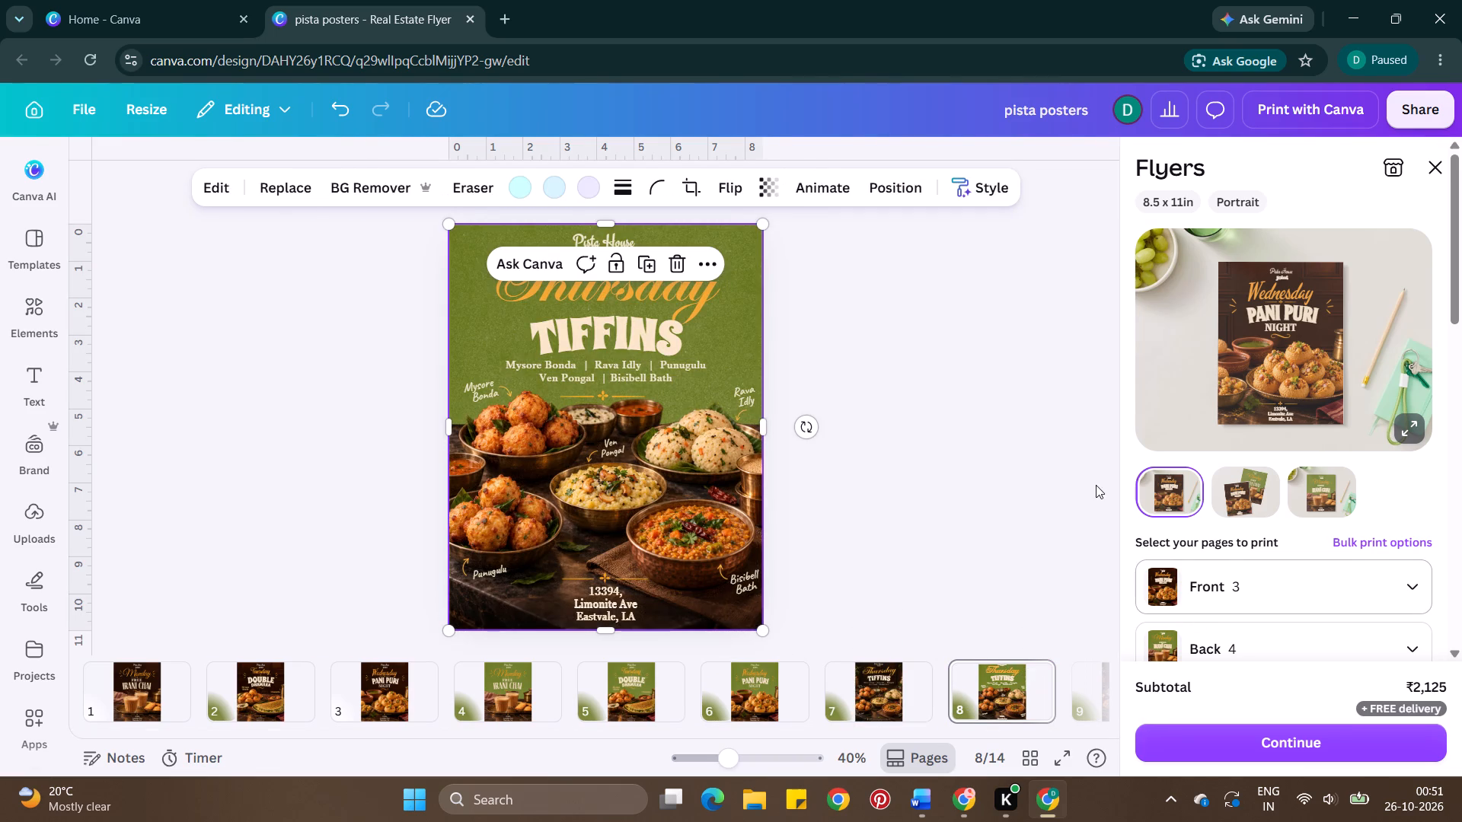
{"action": "double_click", "coordinate": [975, 486]}
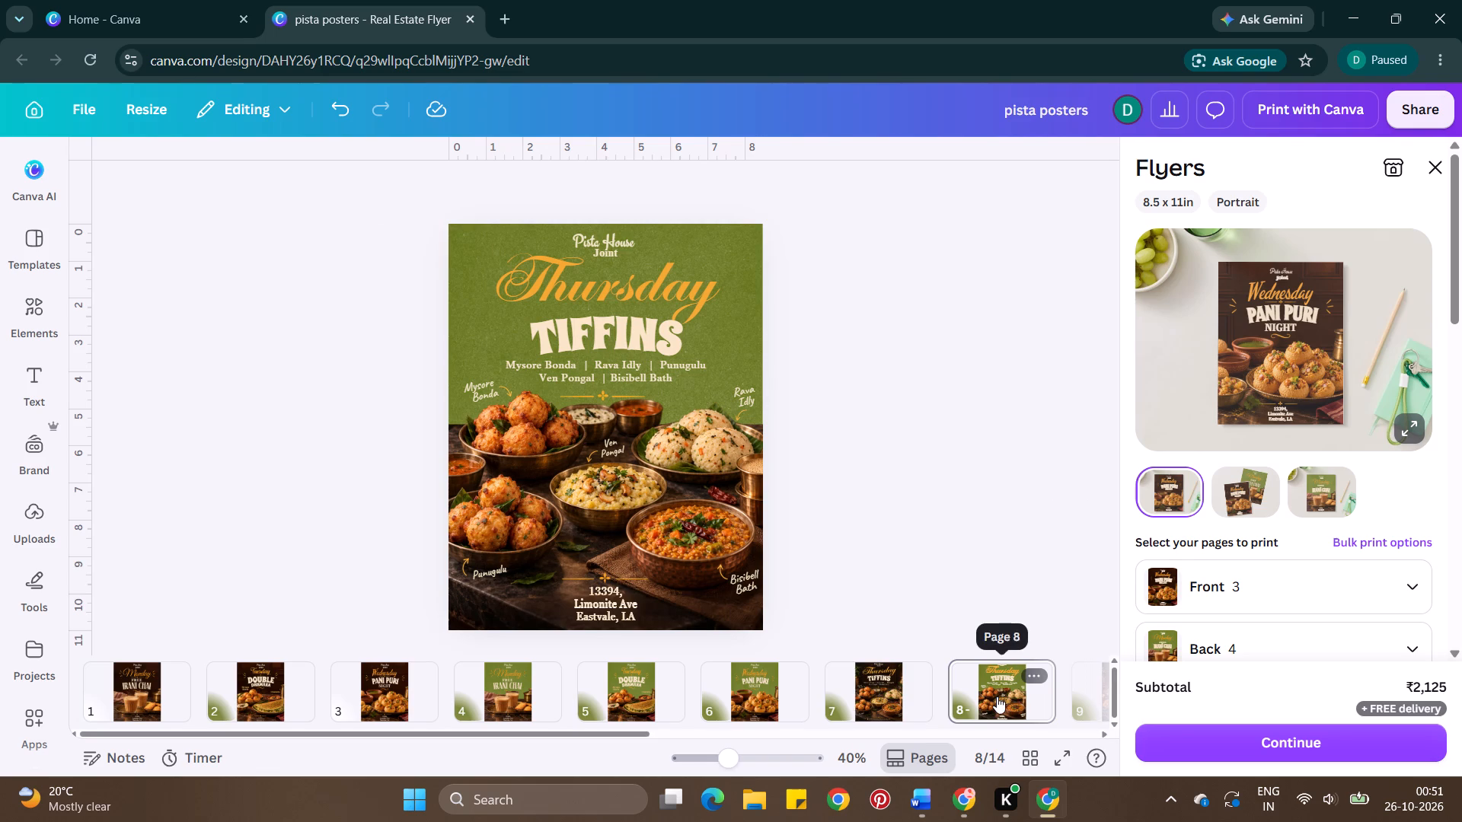
Move the green Thursday Tiffins page ahead of the dark Thursday page, directly after the green Wednesday page.
{"action": "left_click_drag", "start_coordinate": [997, 696], "coordinate": [784, 677]}
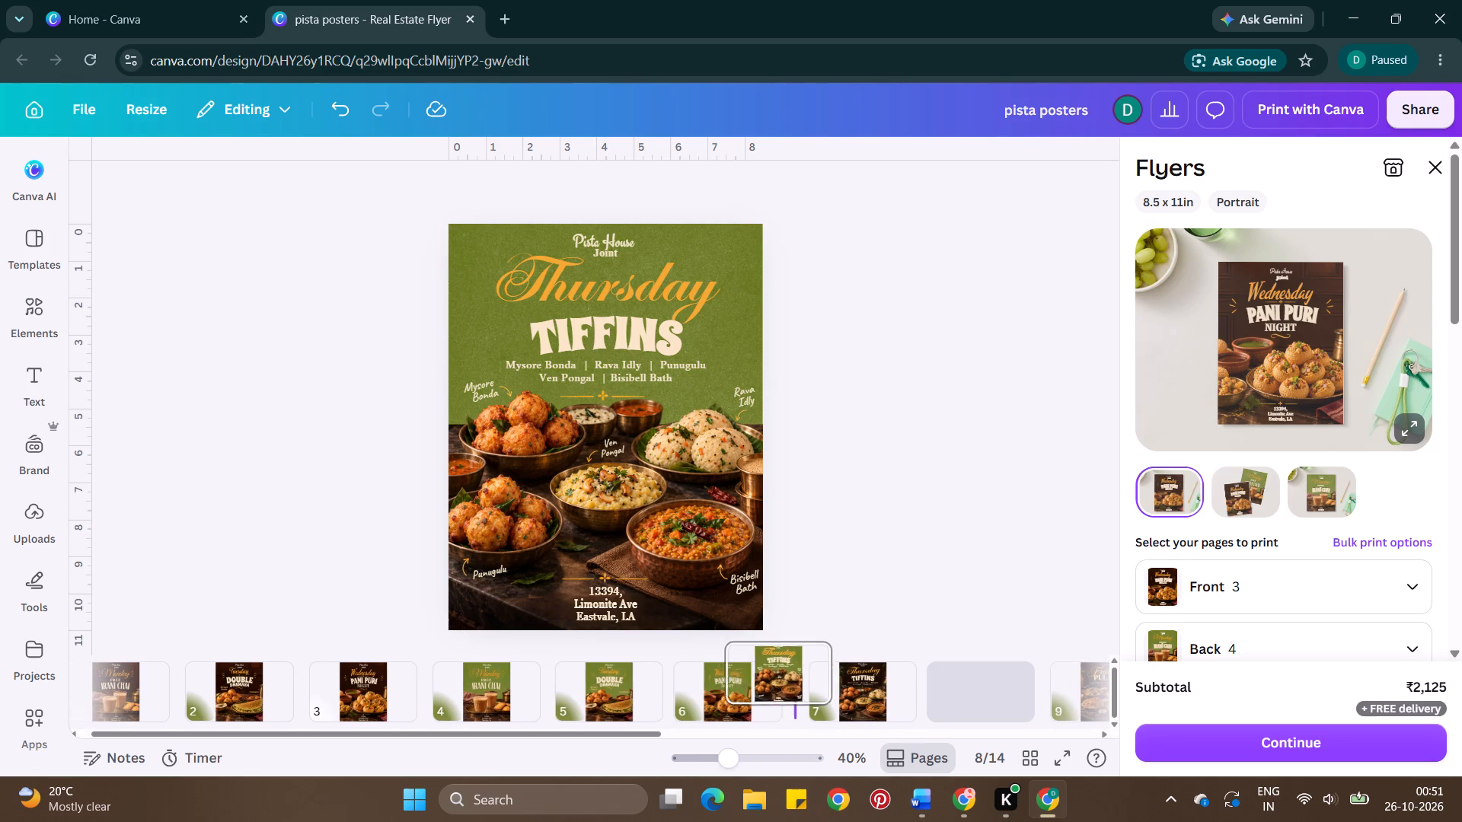
{"action": "left_click_drag", "start_coordinate": [784, 677], "coordinate": [780, 687]}
{"action": "left_click", "coordinate": [720, 695]}
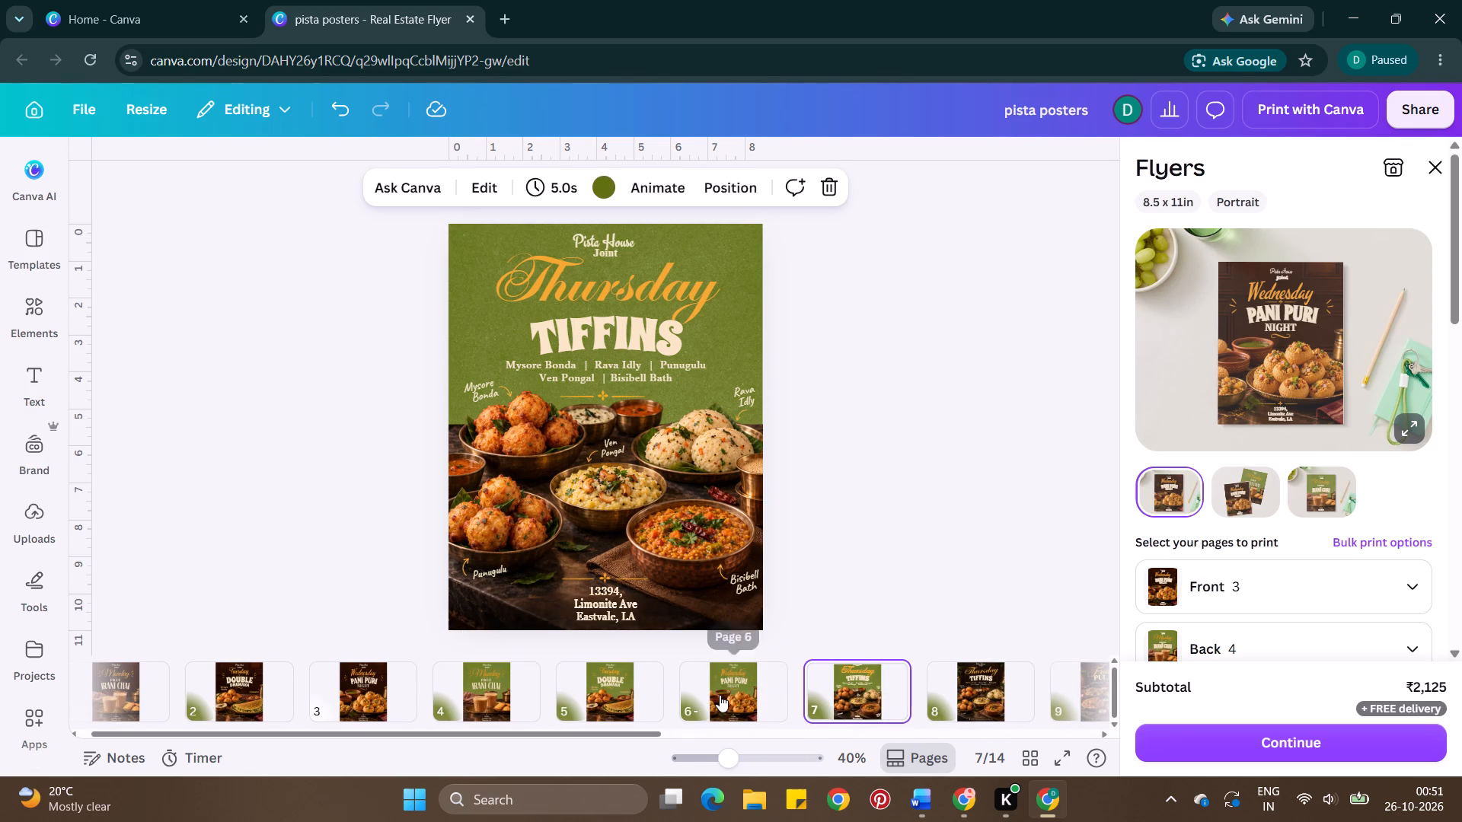
{"action": "left_click", "coordinate": [874, 693]}
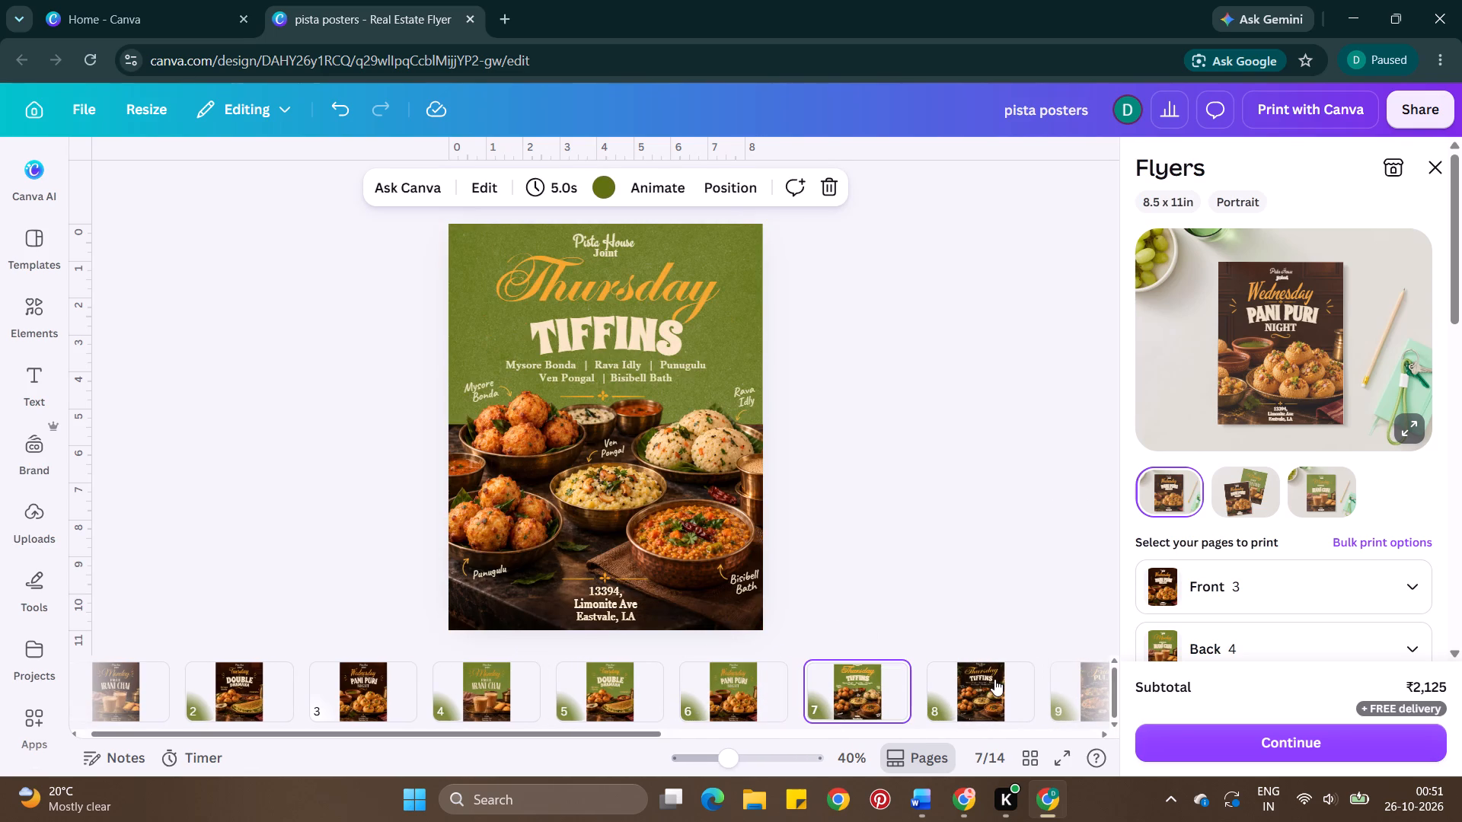
Move the dark Thursday Tiffins page to the end of the design, after the last Sunday poster.
{"action": "left_click", "coordinate": [994, 679]}
{"action": "left_click", "coordinate": [647, 472]}
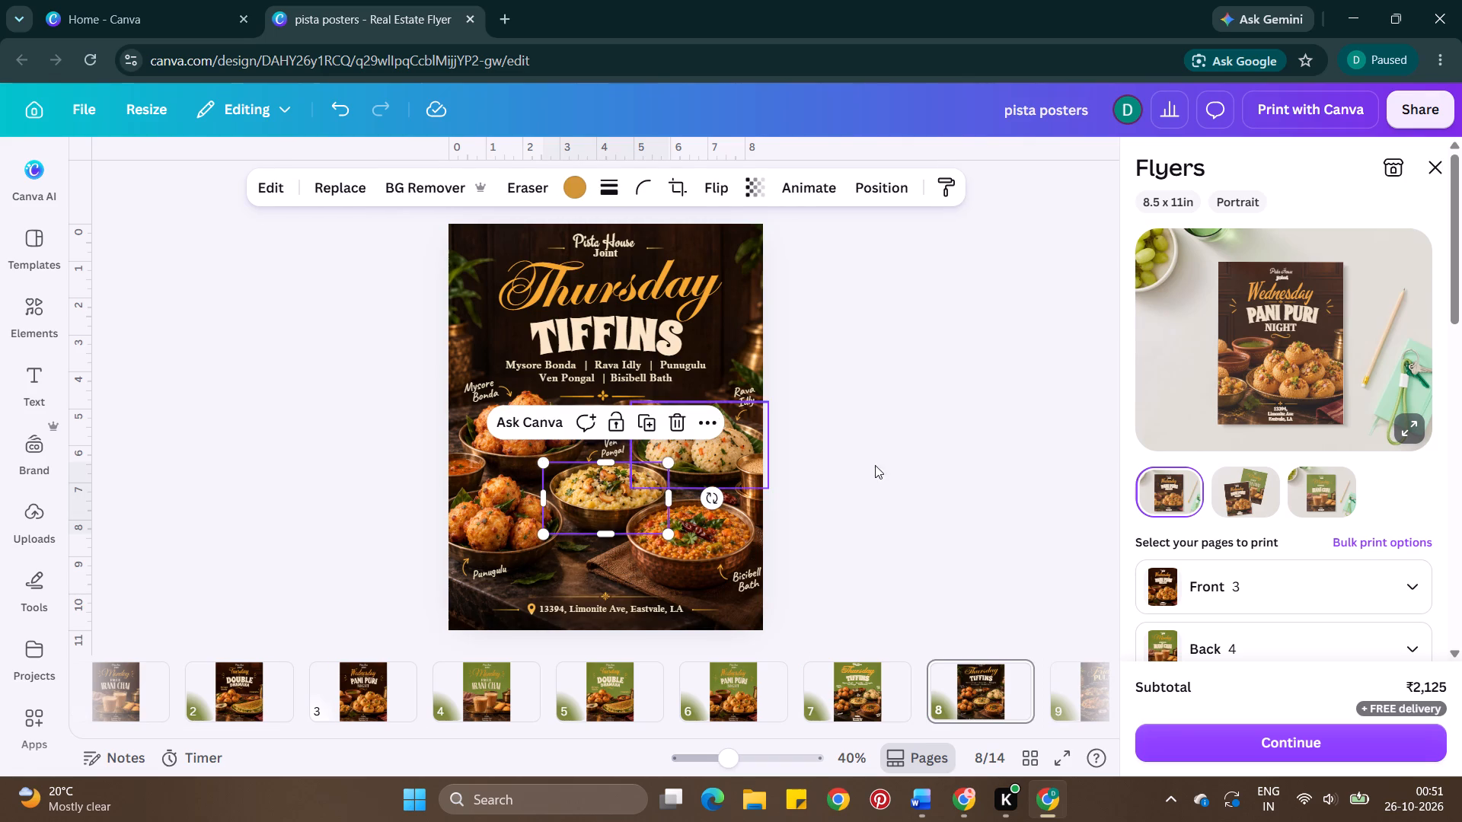
{"action": "double_click", "coordinate": [910, 489]}
{"action": "left_click_drag", "start_coordinate": [965, 706], "coordinate": [961, 690]}
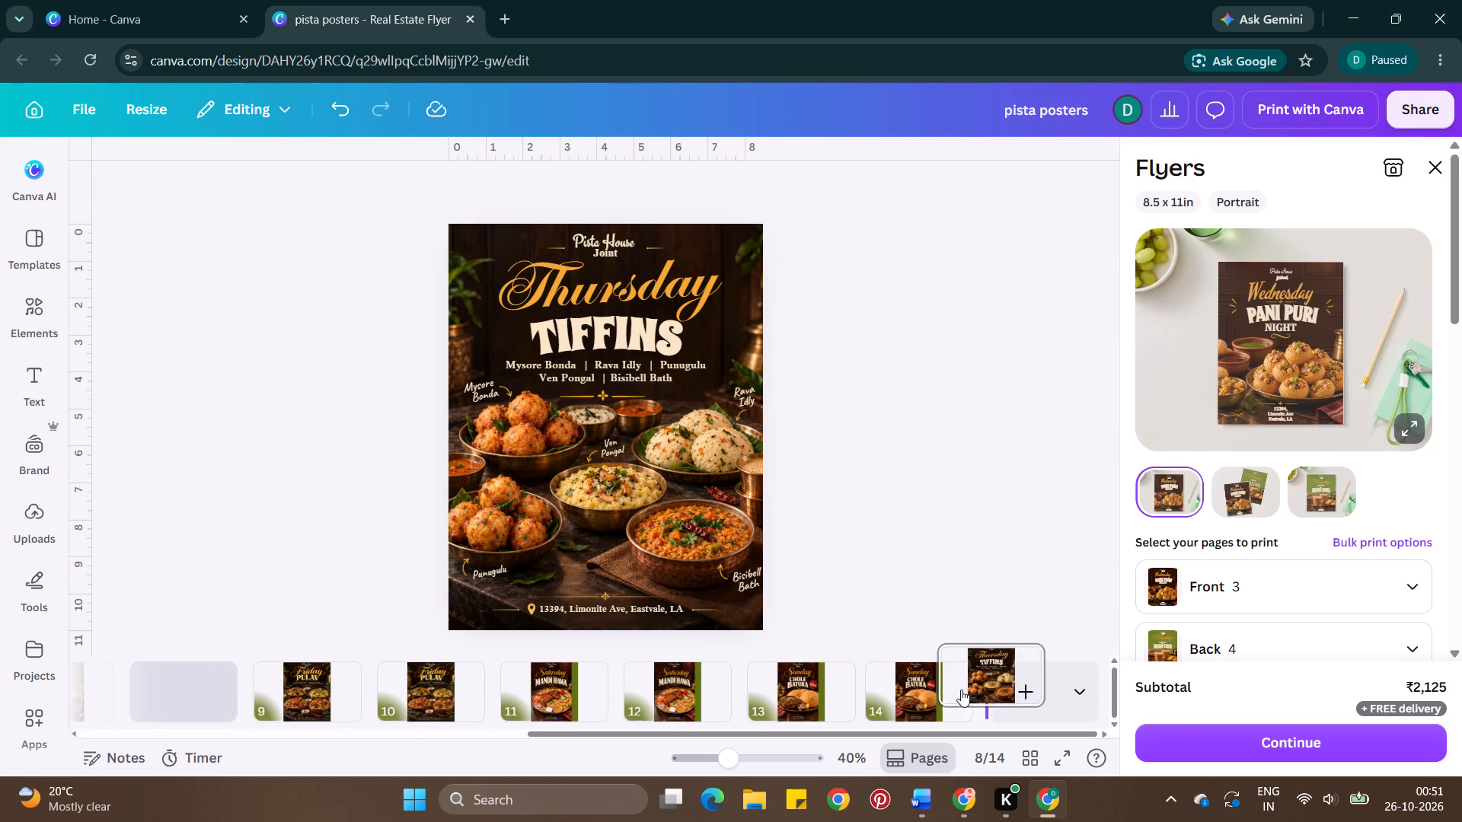
{"action": "left_click_drag", "start_coordinate": [961, 690], "coordinate": [955, 701]}
{"action": "scroll", "coordinate": [707, 715], "scroll_direction": "right", "scroll_amount": 4}
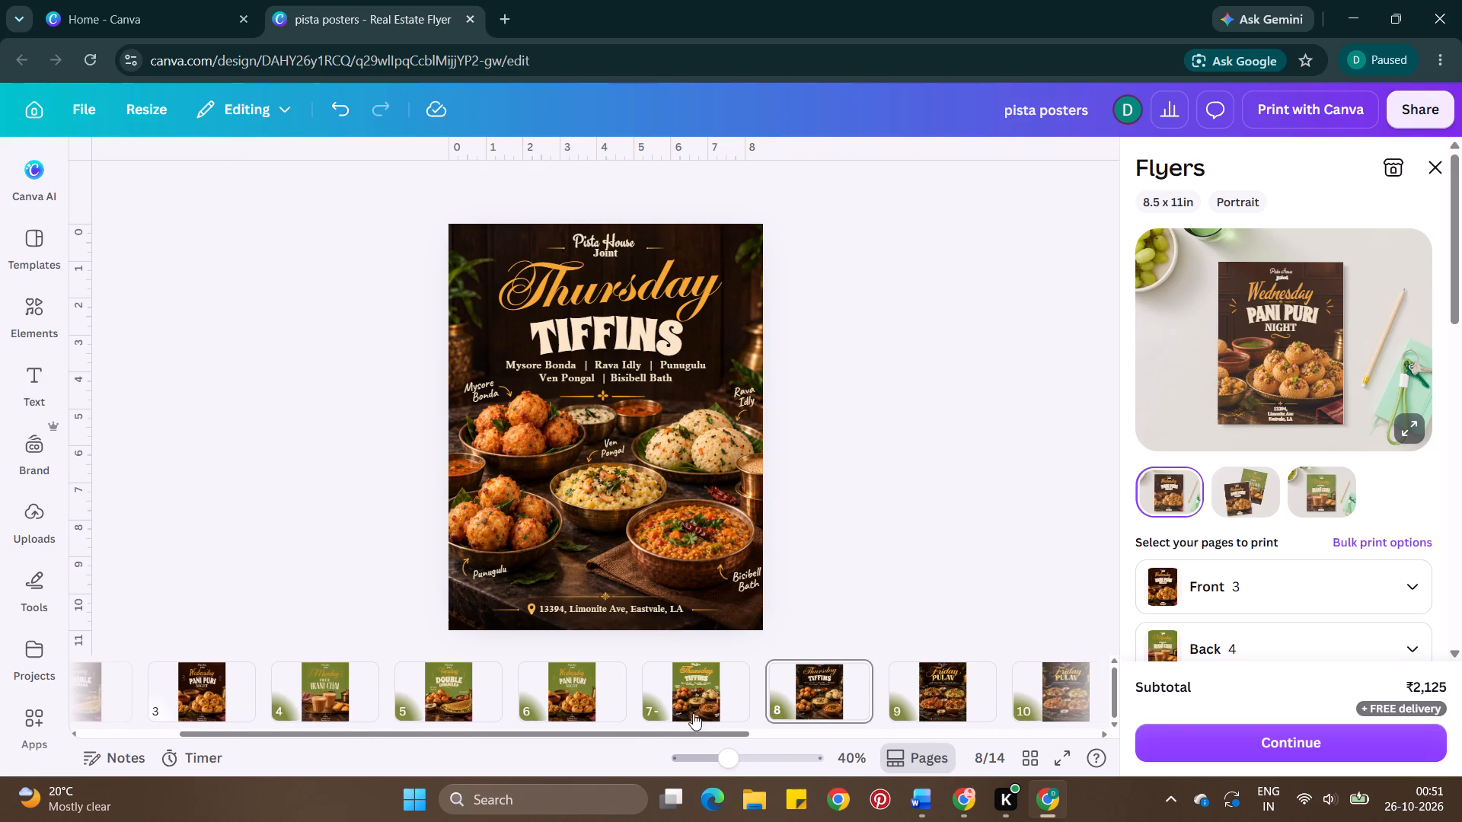
{"action": "left_click_drag", "start_coordinate": [796, 695], "coordinate": [1148, 677]}
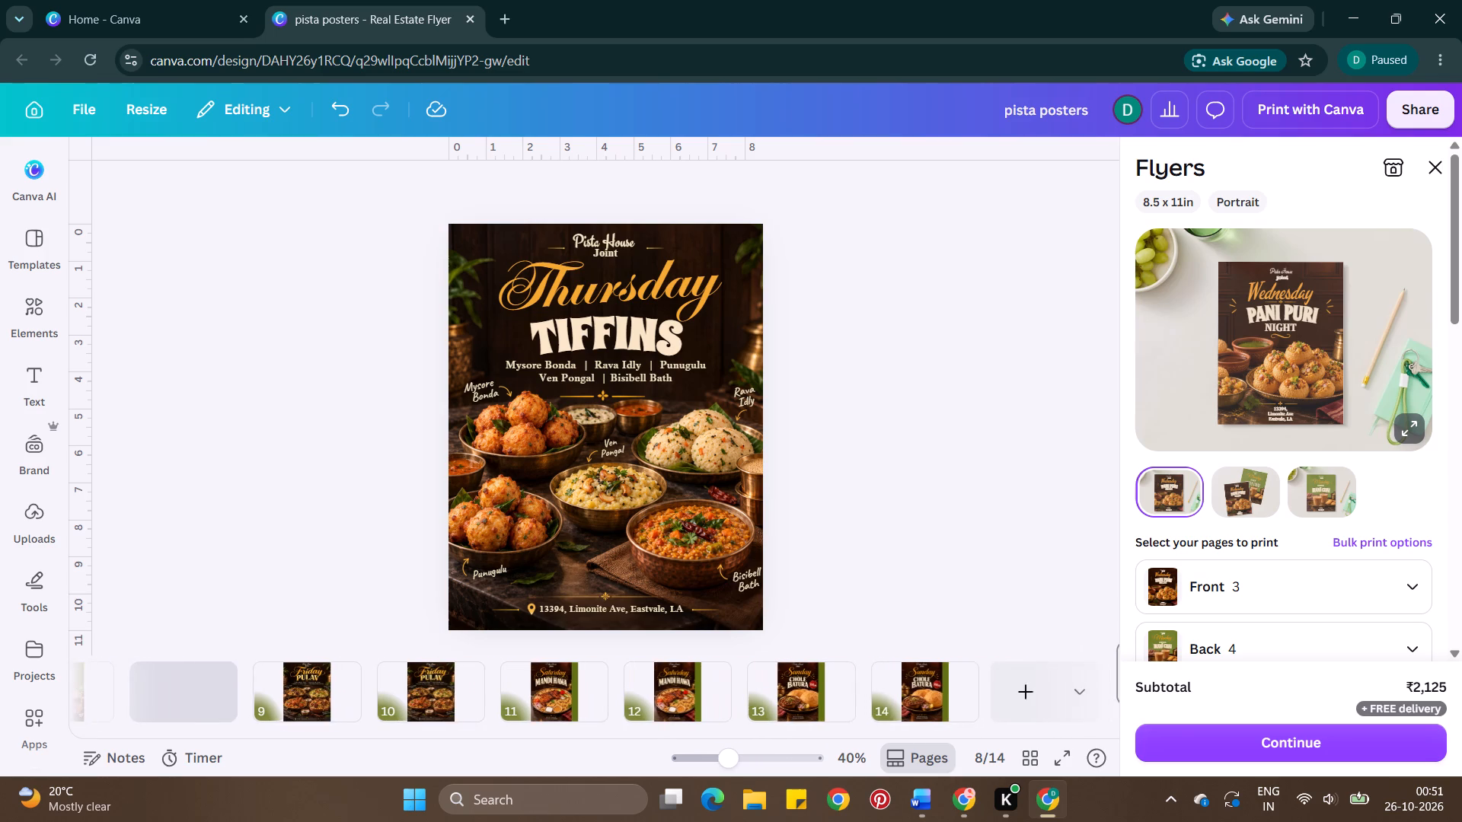
{"action": "left_click_drag", "start_coordinate": [1148, 677], "coordinate": [973, 699]}
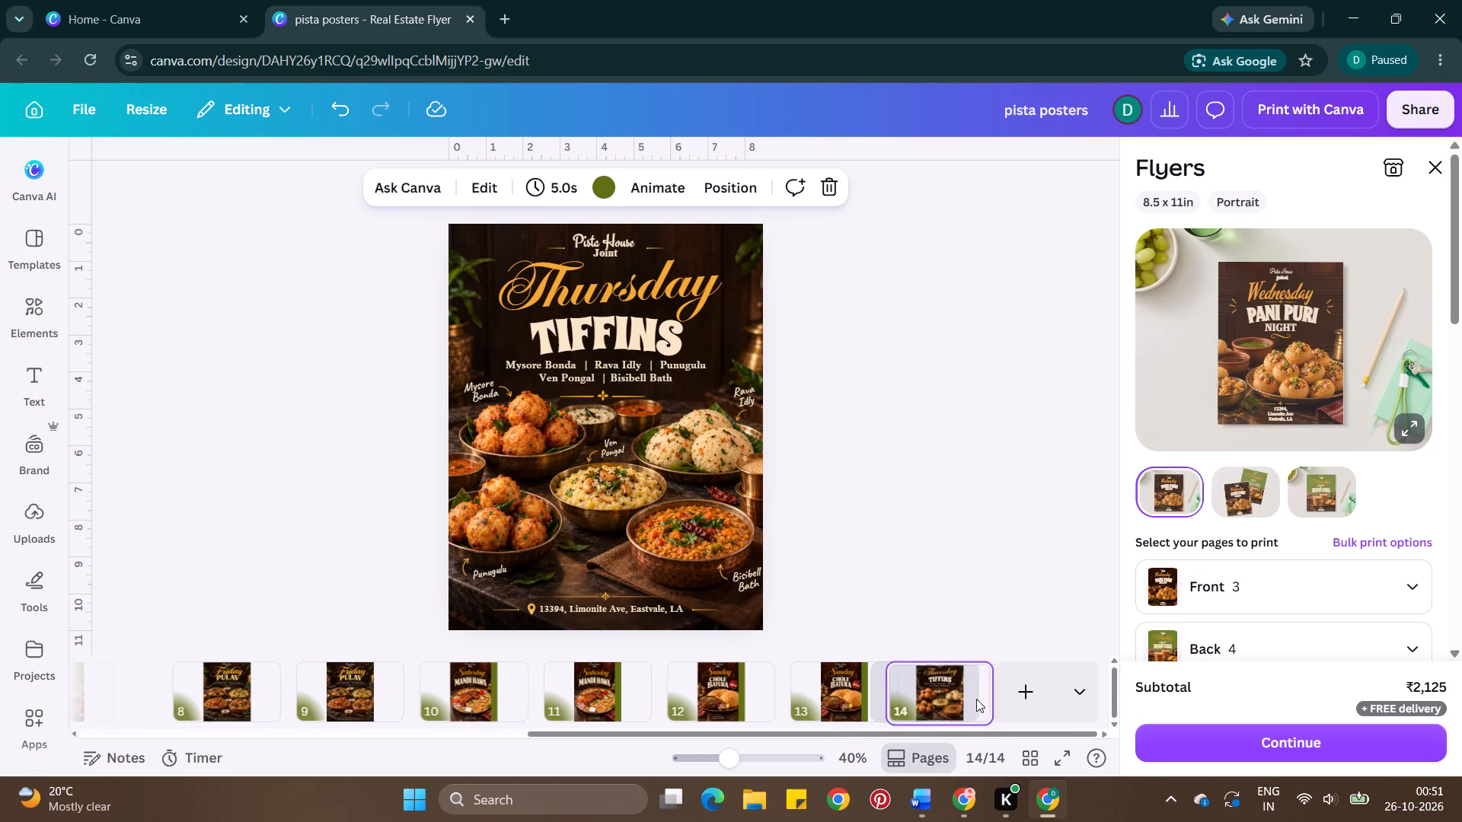
Add a blank green page and place it just before the dark Thursday page at the end.
{"action": "left_click", "coordinate": [1002, 693]}
{"action": "left_click_drag", "start_coordinate": [1002, 693], "coordinate": [754, 706]}
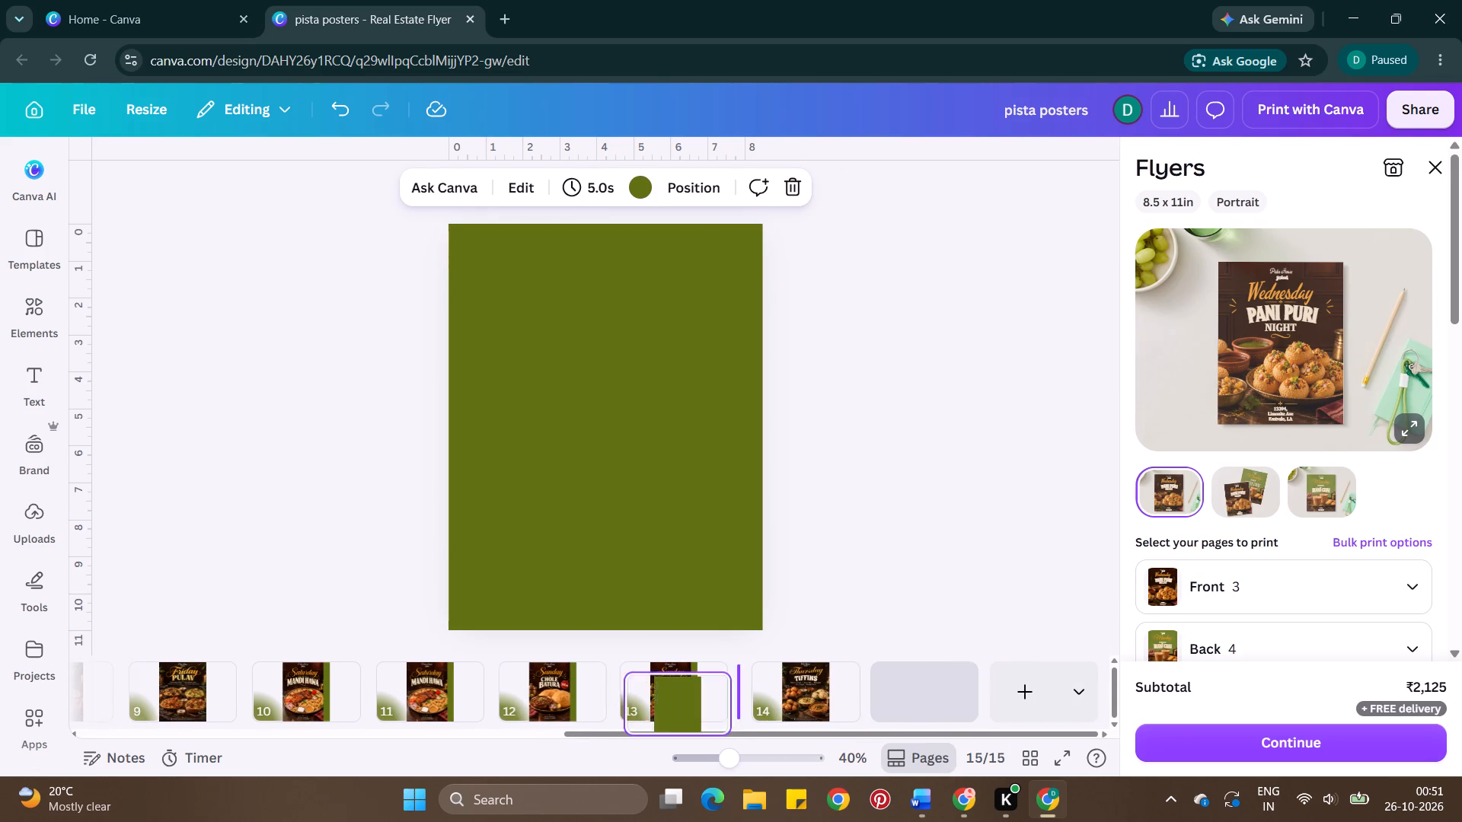
{"action": "left_click_drag", "start_coordinate": [754, 706], "coordinate": [768, 706]}
Split the Friday Pulav poster image on page 9 into editable layers.
{"action": "scroll", "coordinate": [745, 693], "scroll_direction": "right", "scroll_amount": 10}
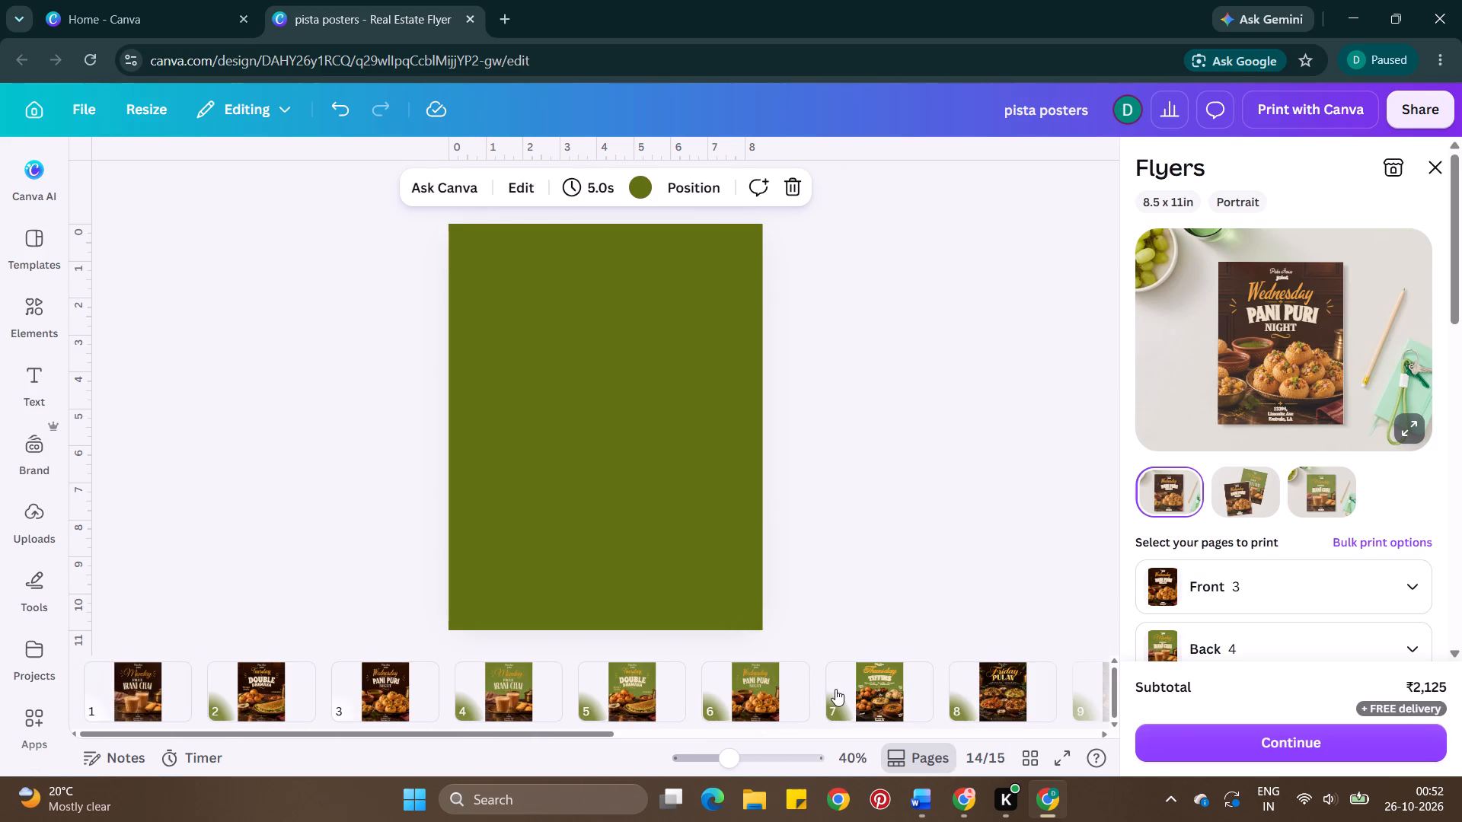
{"action": "scroll", "coordinate": [835, 689], "scroll_direction": "left", "scroll_amount": 1}
{"action": "left_click", "coordinate": [762, 682]}
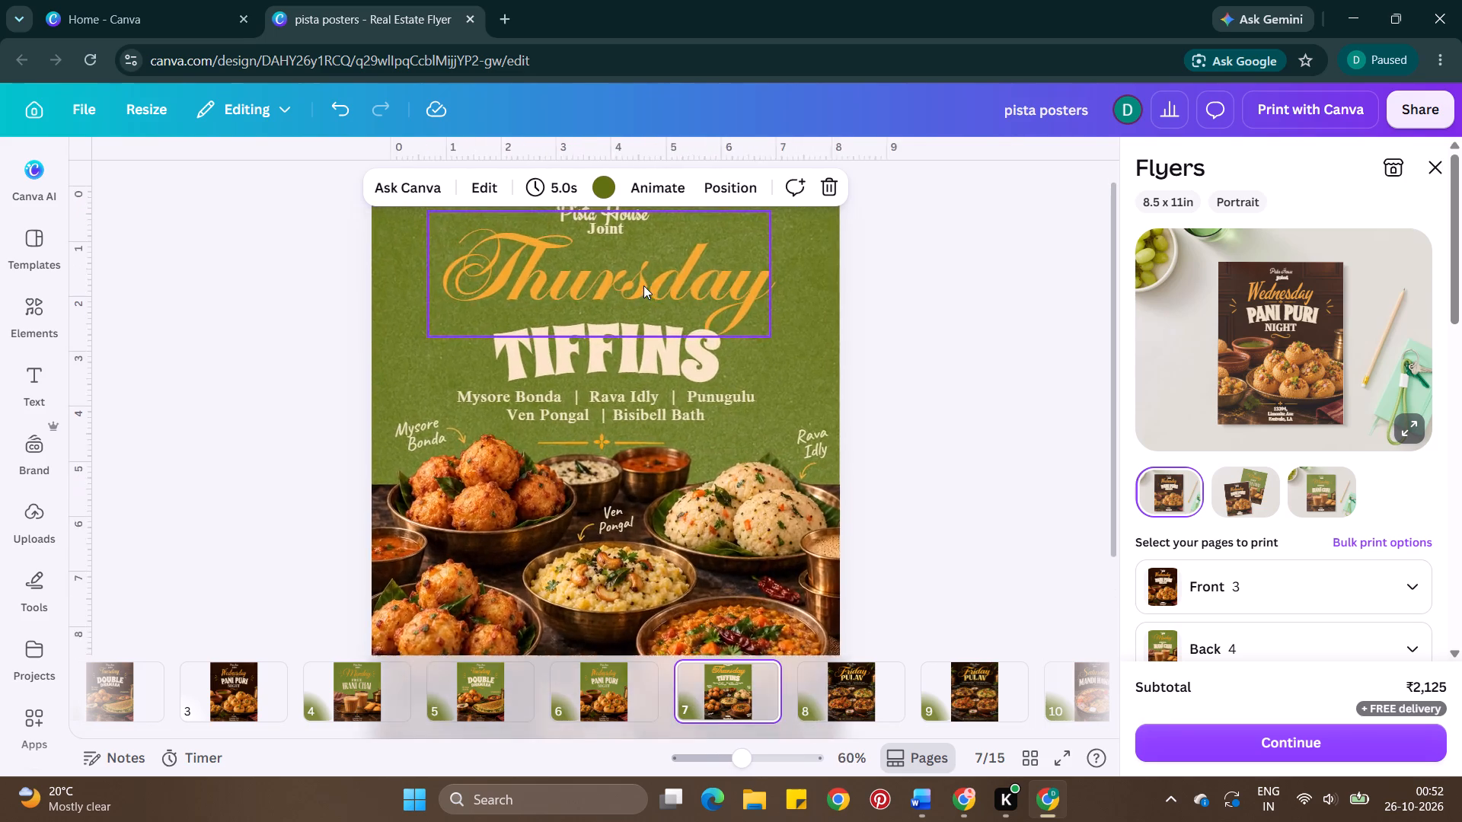
{"action": "scroll", "coordinate": [643, 285], "scroll_direction": "up", "scroll_amount": 1}
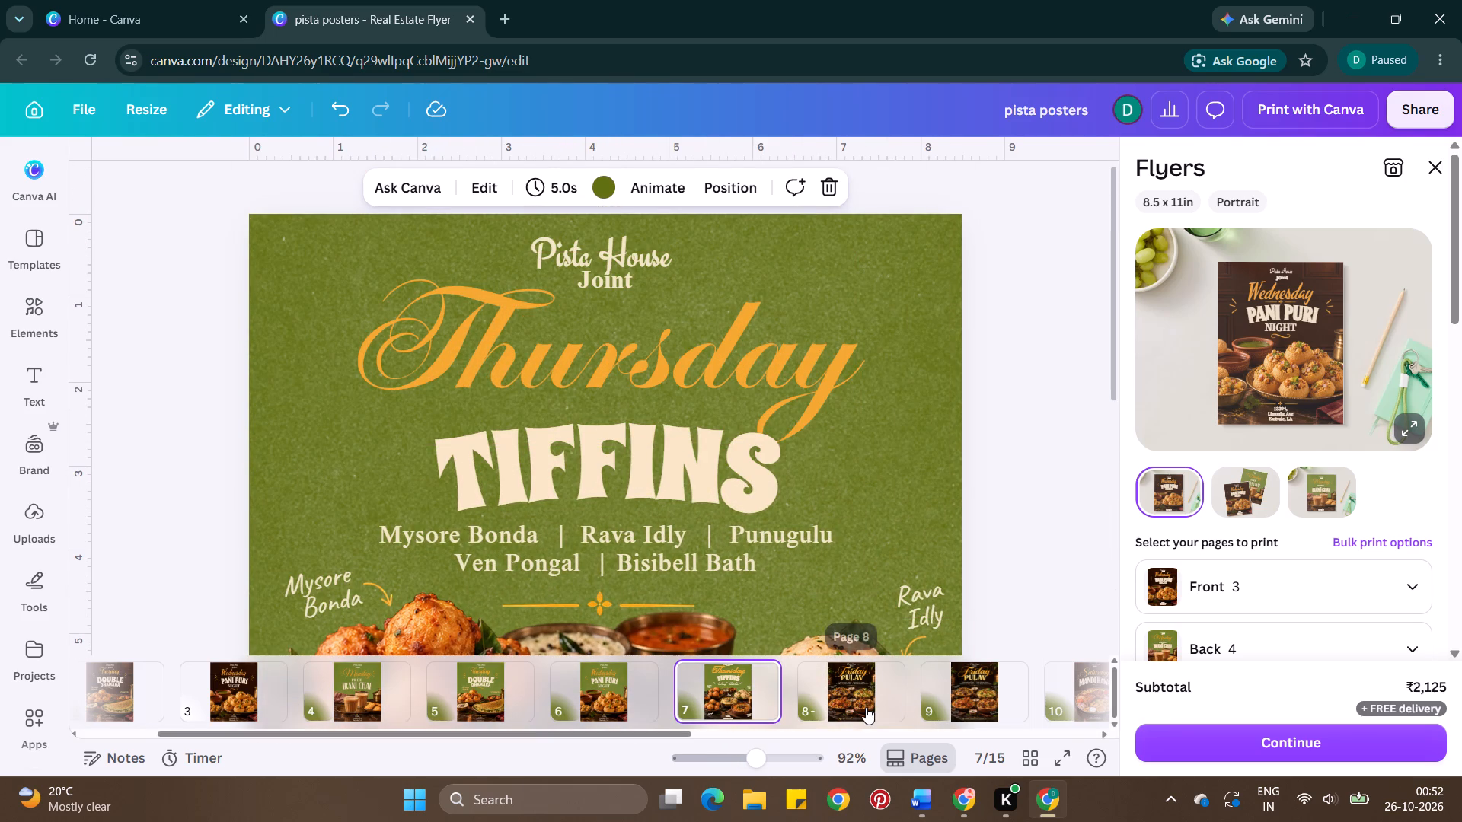
{"action": "left_click", "coordinate": [866, 707]}
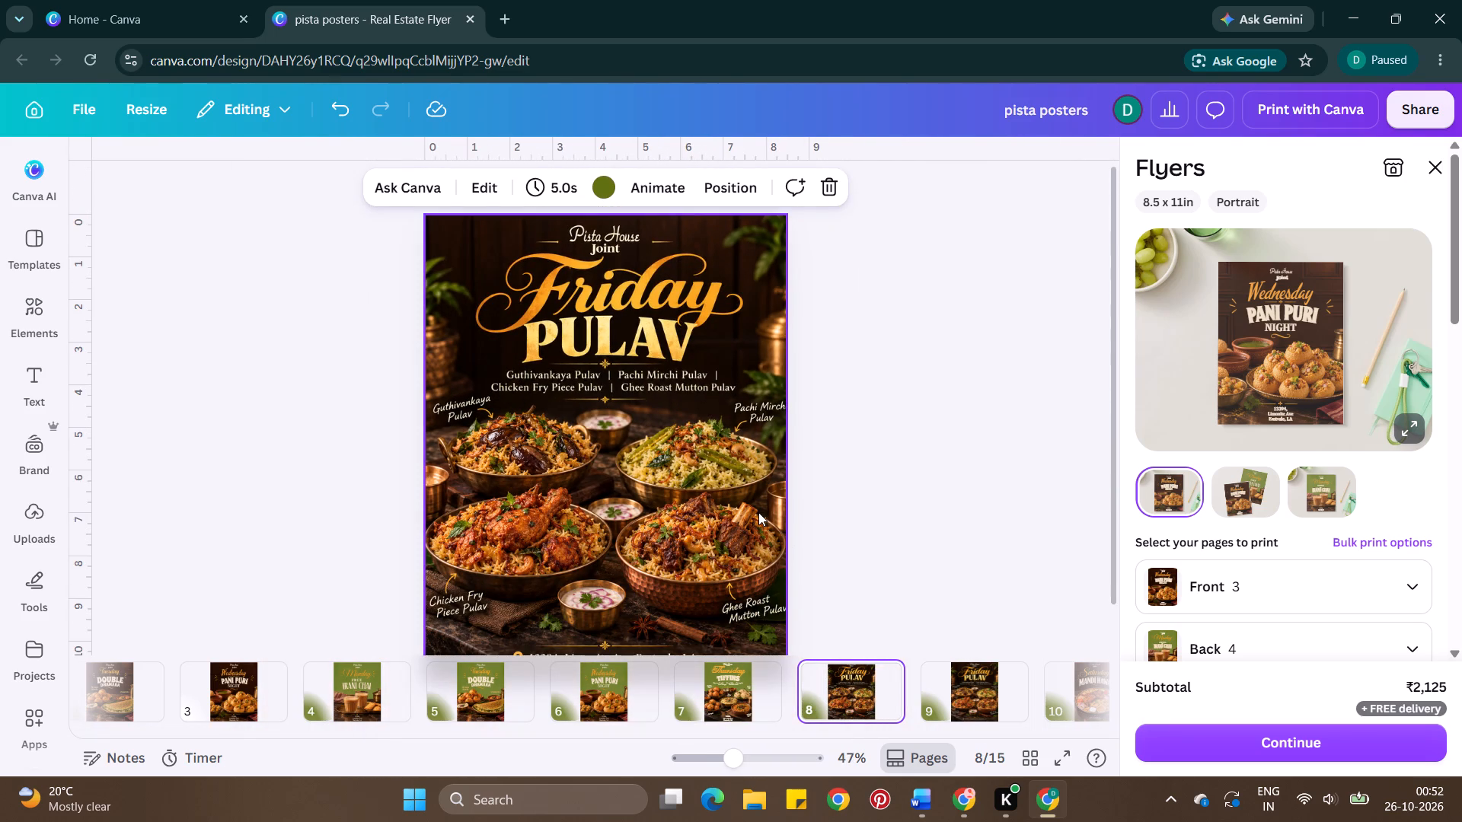
{"action": "left_click", "coordinate": [758, 512]}
{"action": "left_click", "coordinate": [960, 683]}
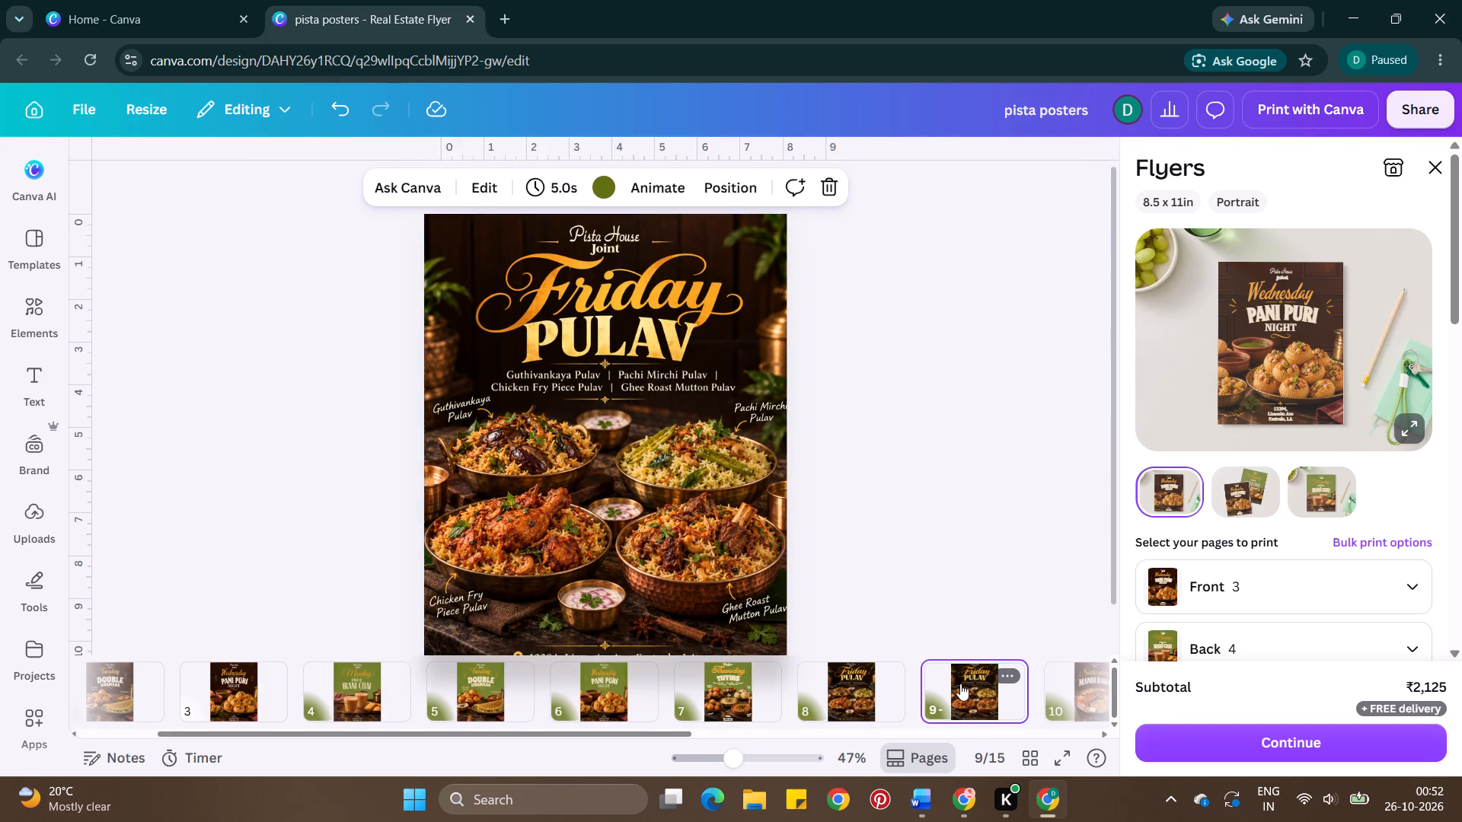
{"action": "left_click", "coordinate": [722, 465]}
{"action": "left_click", "coordinate": [261, 185]}
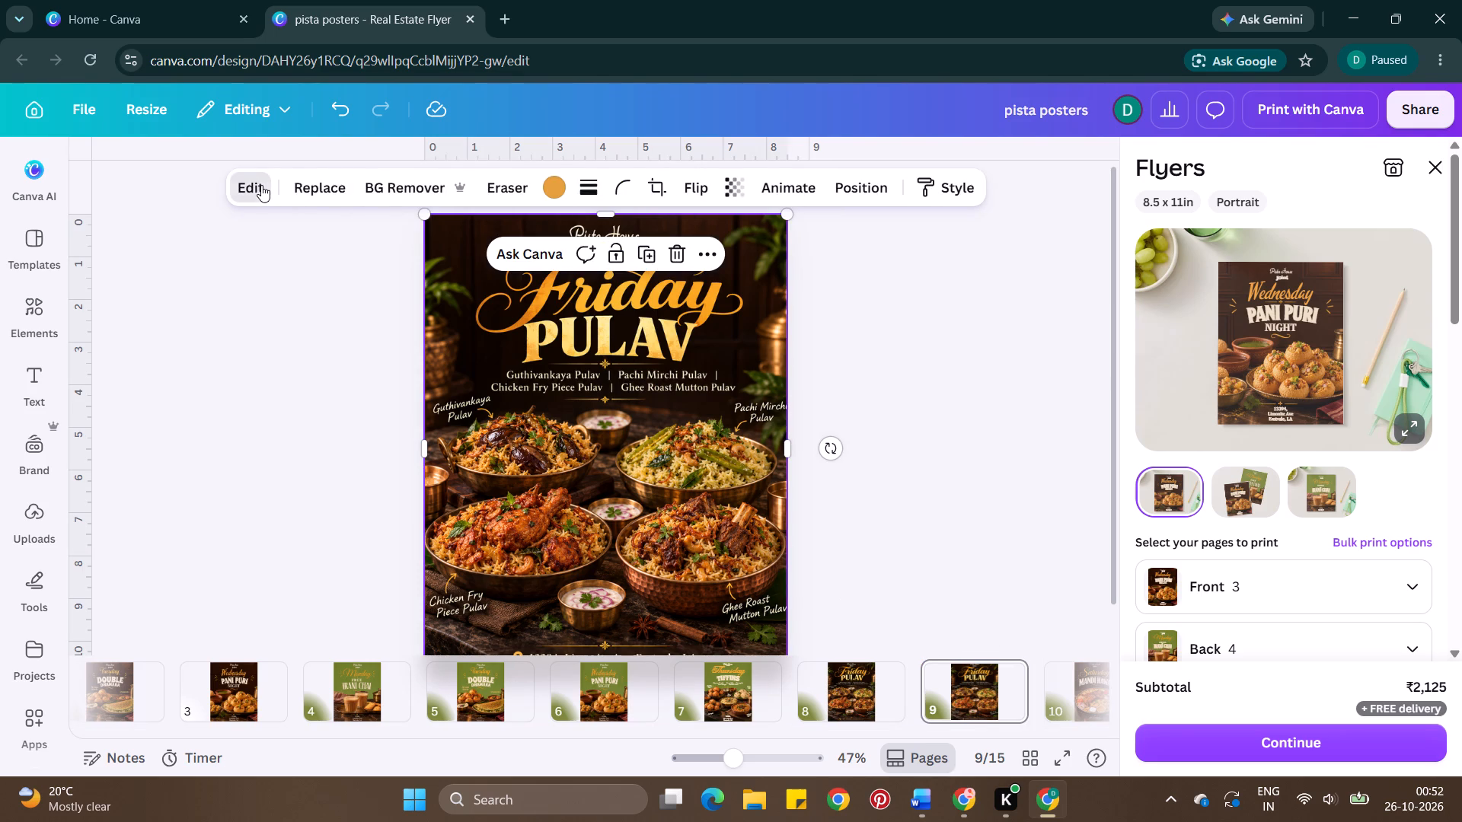
{"action": "left_click", "coordinate": [187, 439]}
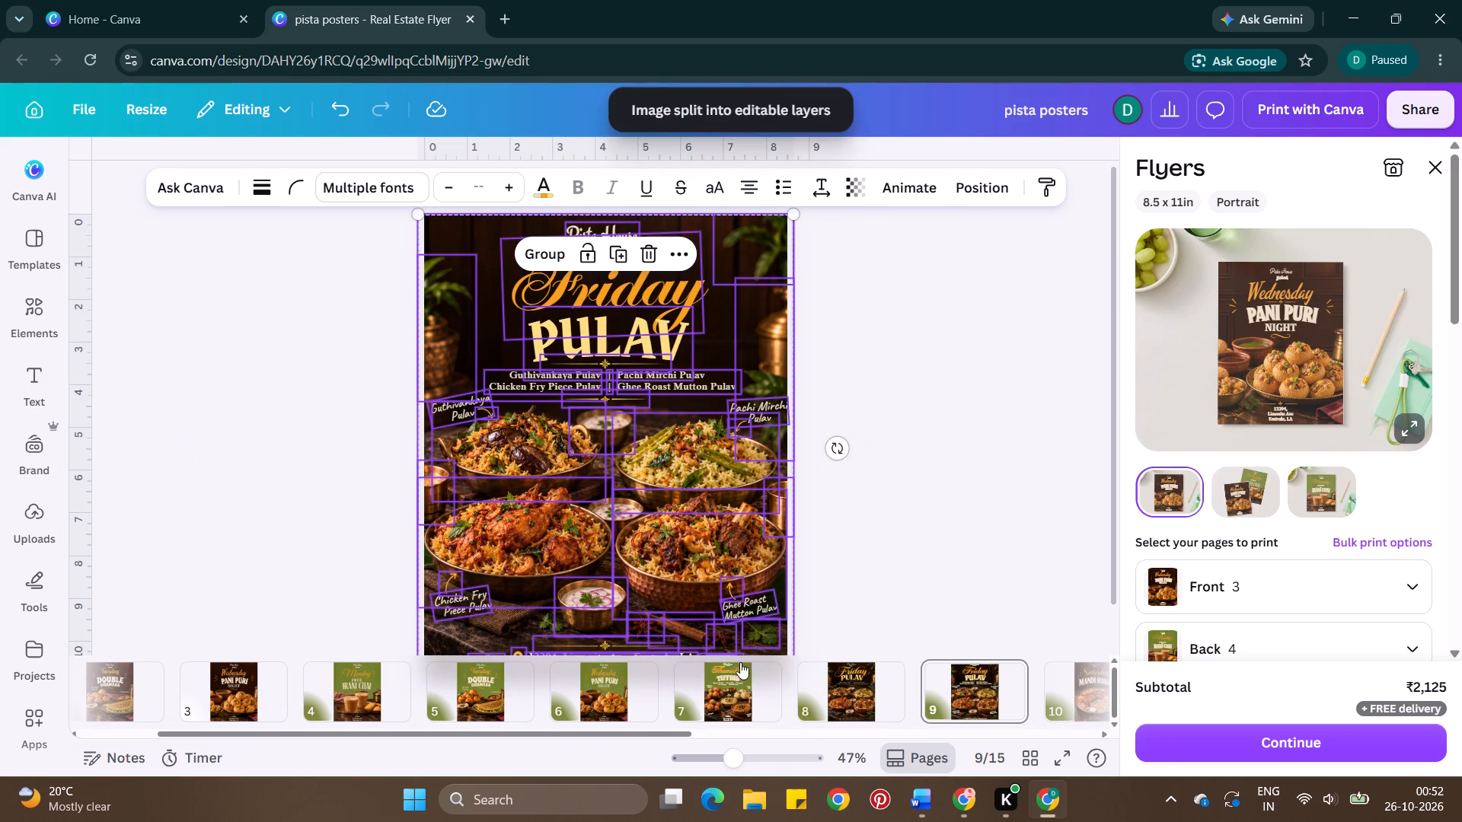
Move the original unsplit Friday Pulav page from page 8 to between the blank green page and the dark Thursday page near the end.
{"action": "scroll", "coordinate": [882, 694], "scroll_direction": "left", "scroll_amount": 3}
{"action": "left_click_drag", "start_coordinate": [543, 715], "coordinate": [552, 713]}
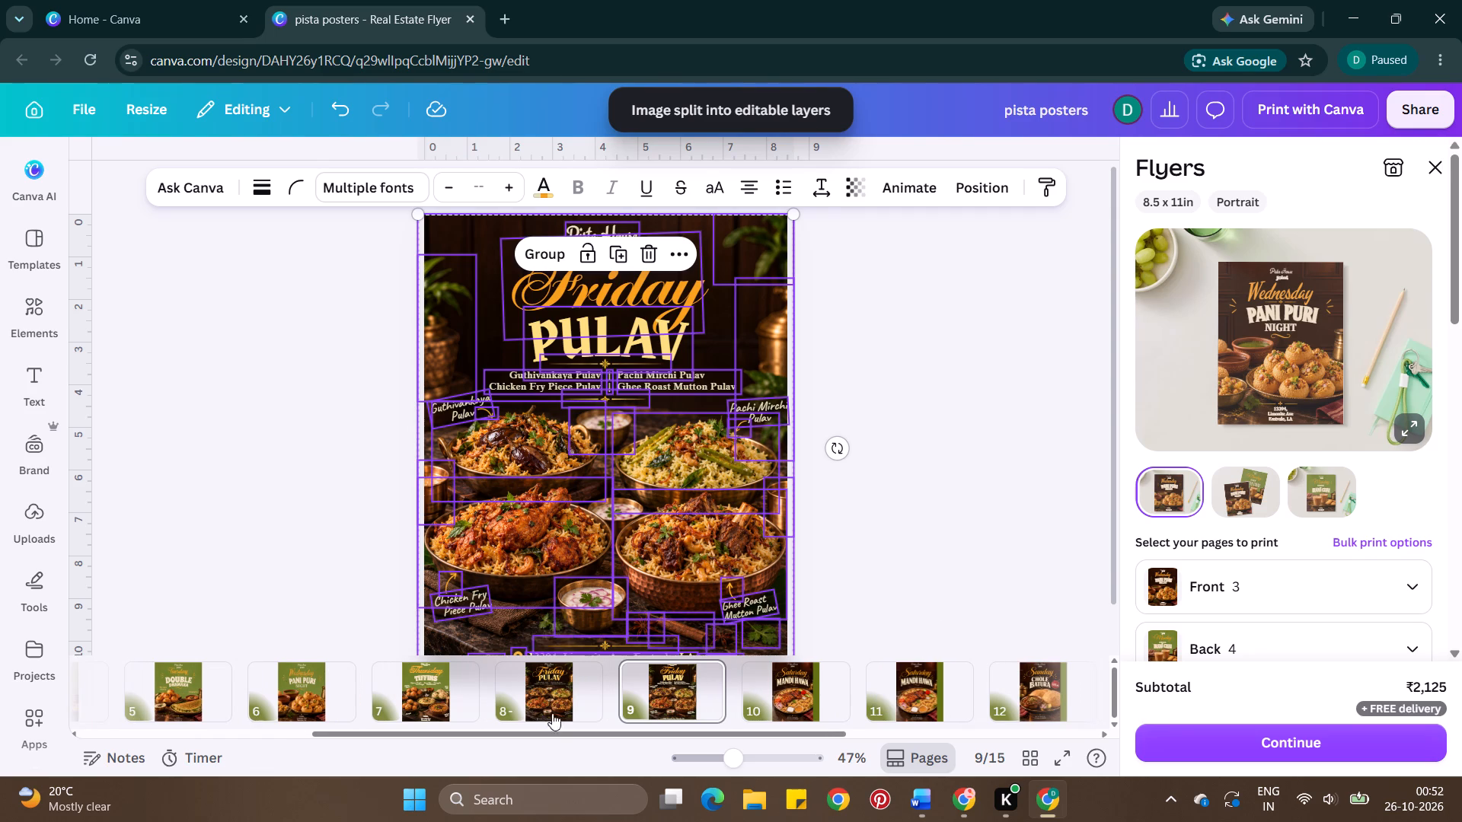
{"action": "left_click_drag", "start_coordinate": [552, 713], "coordinate": [939, 706]}
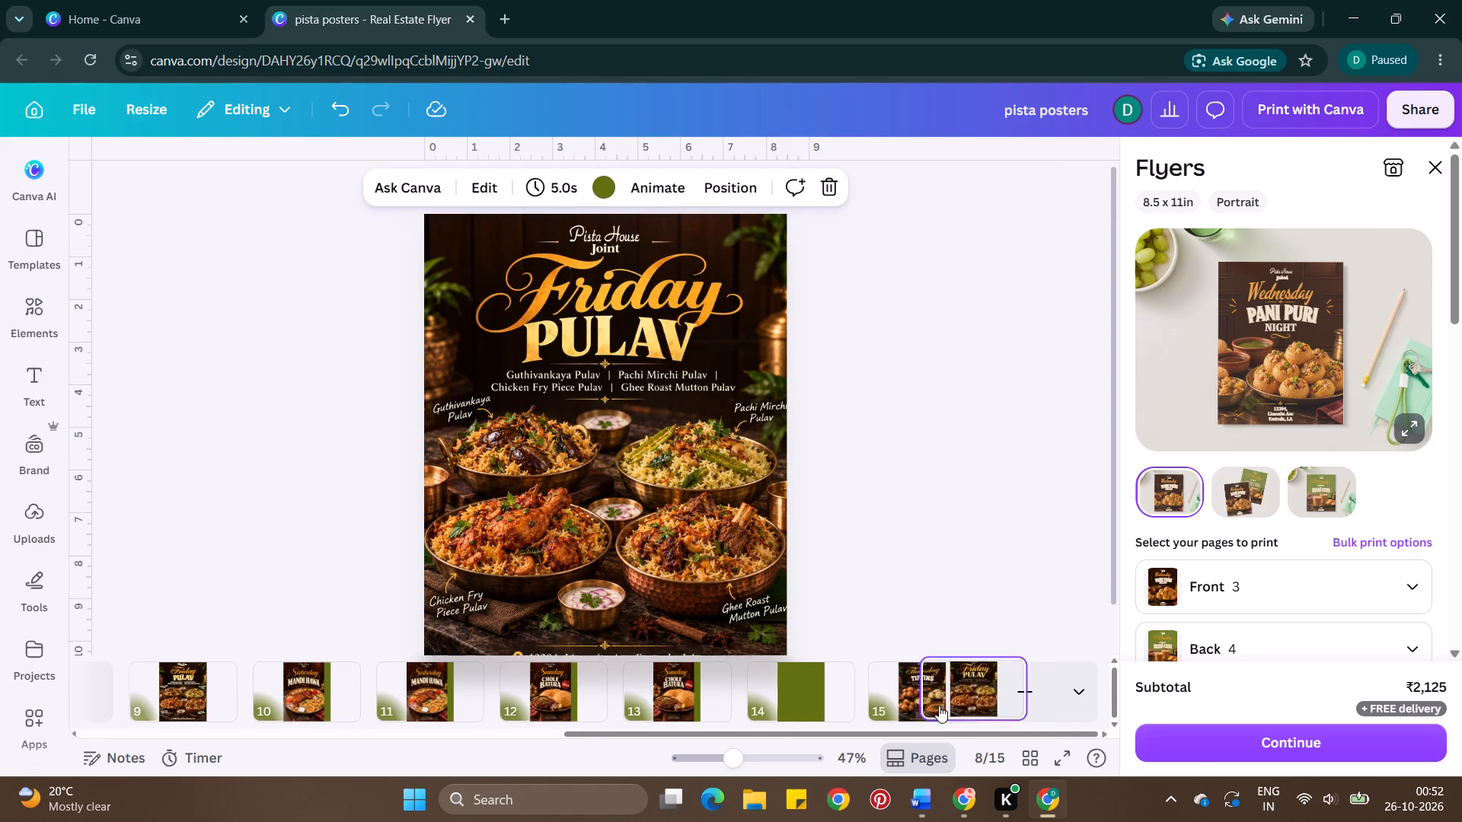
{"action": "left_click_drag", "start_coordinate": [939, 706], "coordinate": [869, 715]}
Split the Saturday Mandi Hawa poster image on page 9 into editable layers with Magic Layers.
{"action": "scroll", "coordinate": [787, 689], "scroll_direction": "right", "scroll_amount": 1}
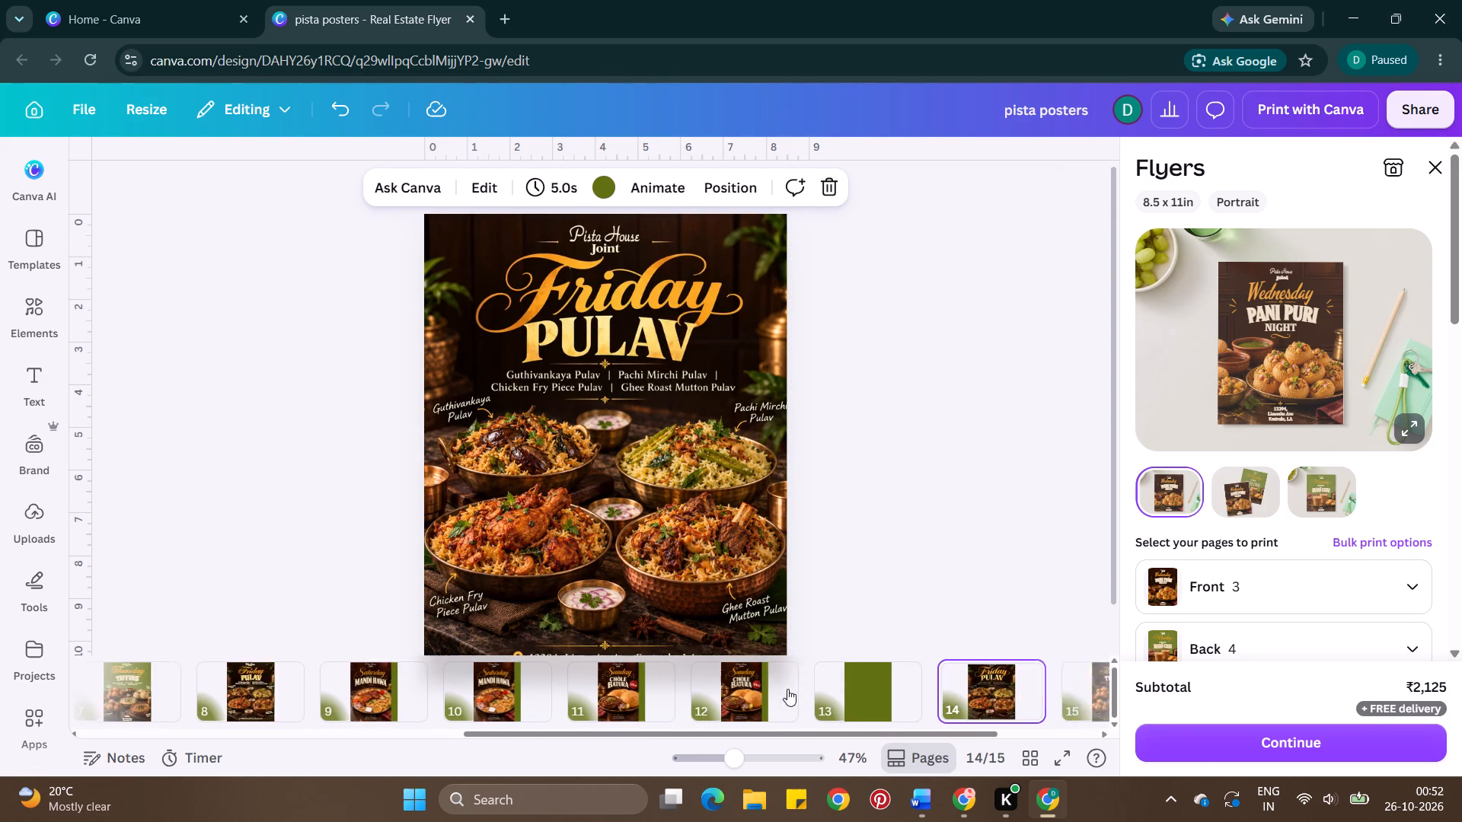
{"action": "scroll", "coordinate": [787, 689], "scroll_direction": "right", "scroll_amount": 1}
{"action": "left_click", "coordinate": [538, 699]}
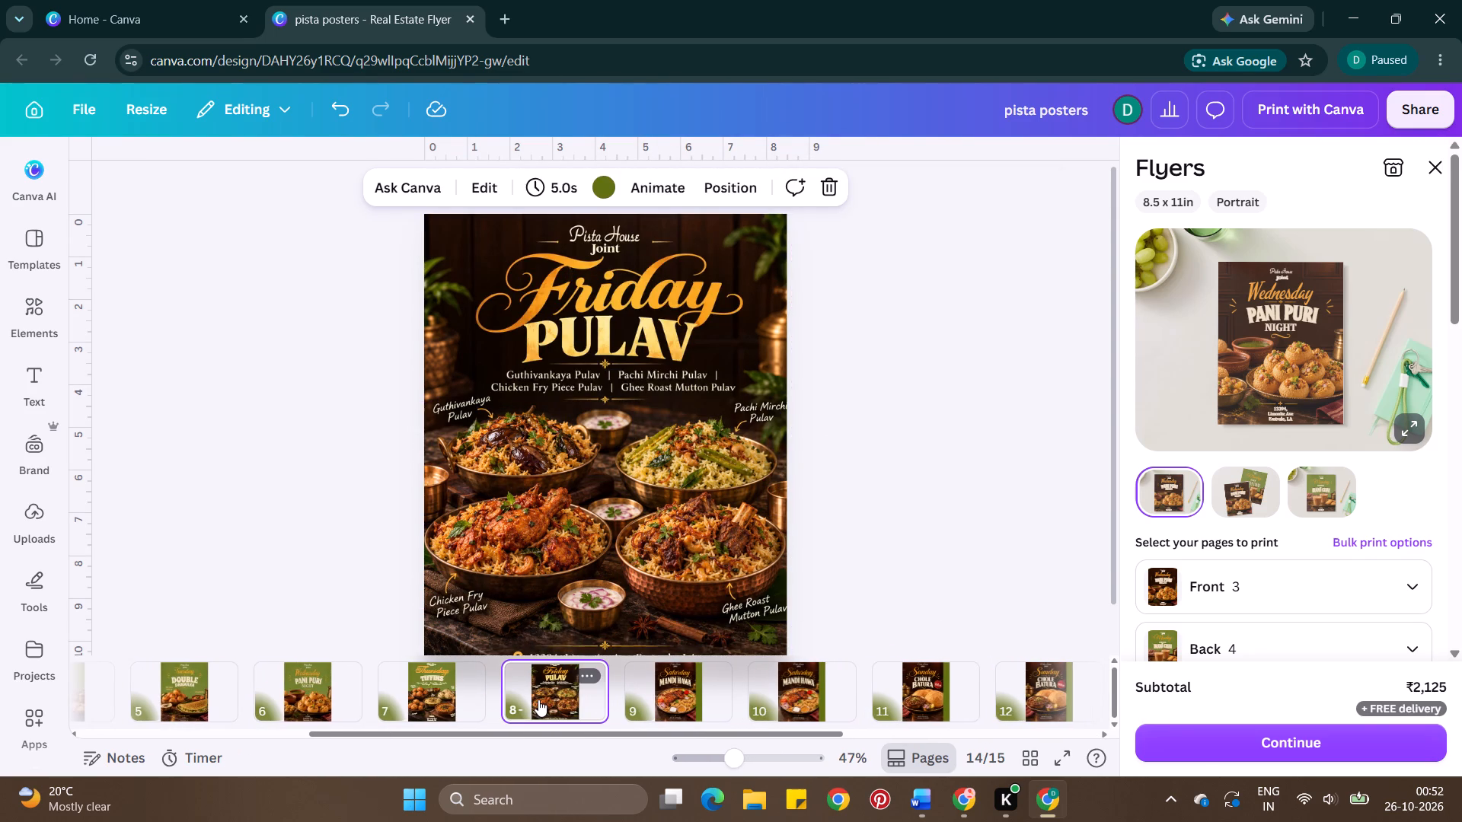
{"action": "left_click", "coordinate": [670, 680]}
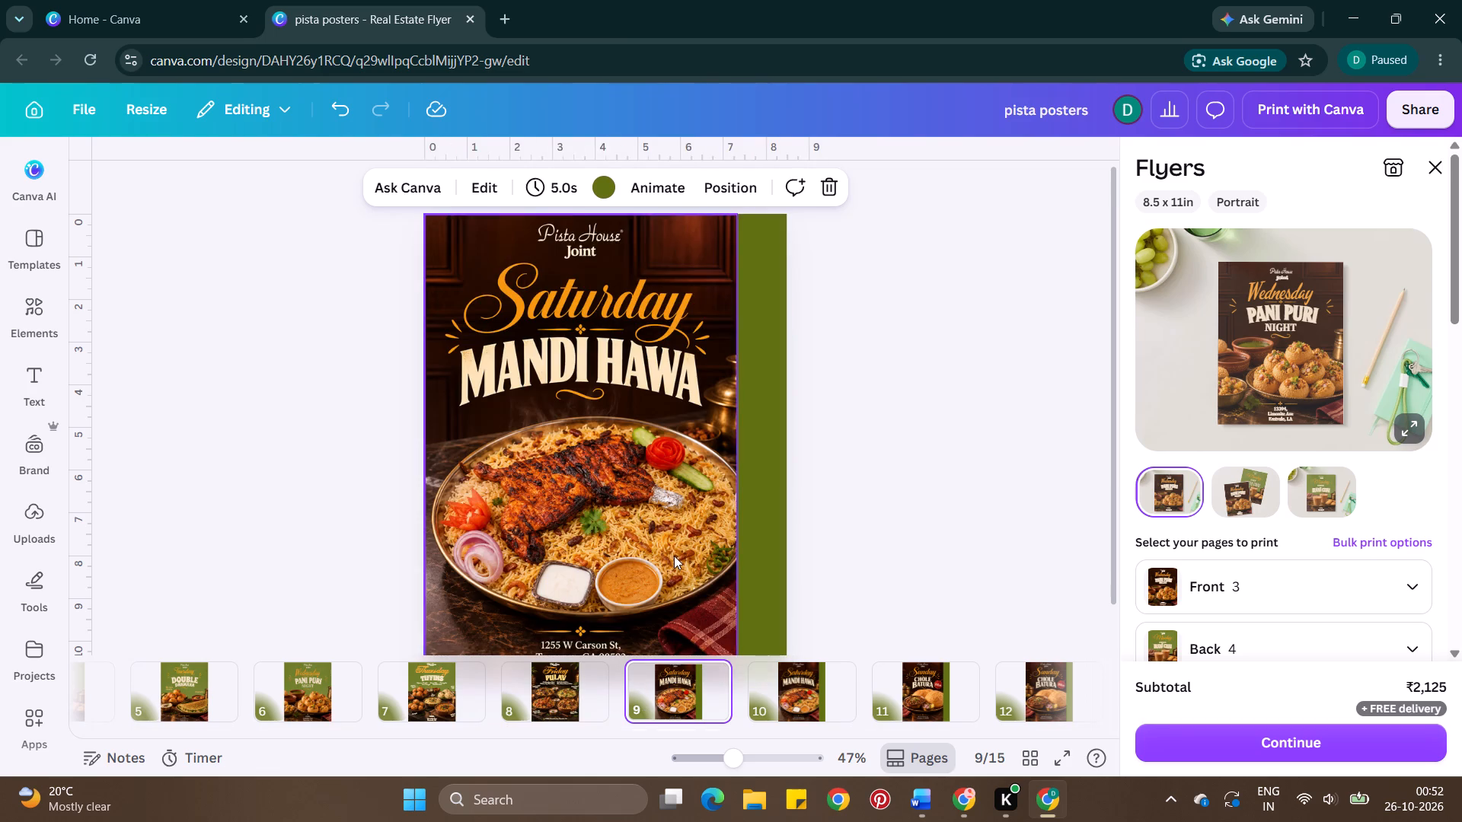
{"action": "left_click", "coordinate": [674, 556]}
{"action": "left_click", "coordinate": [244, 194]}
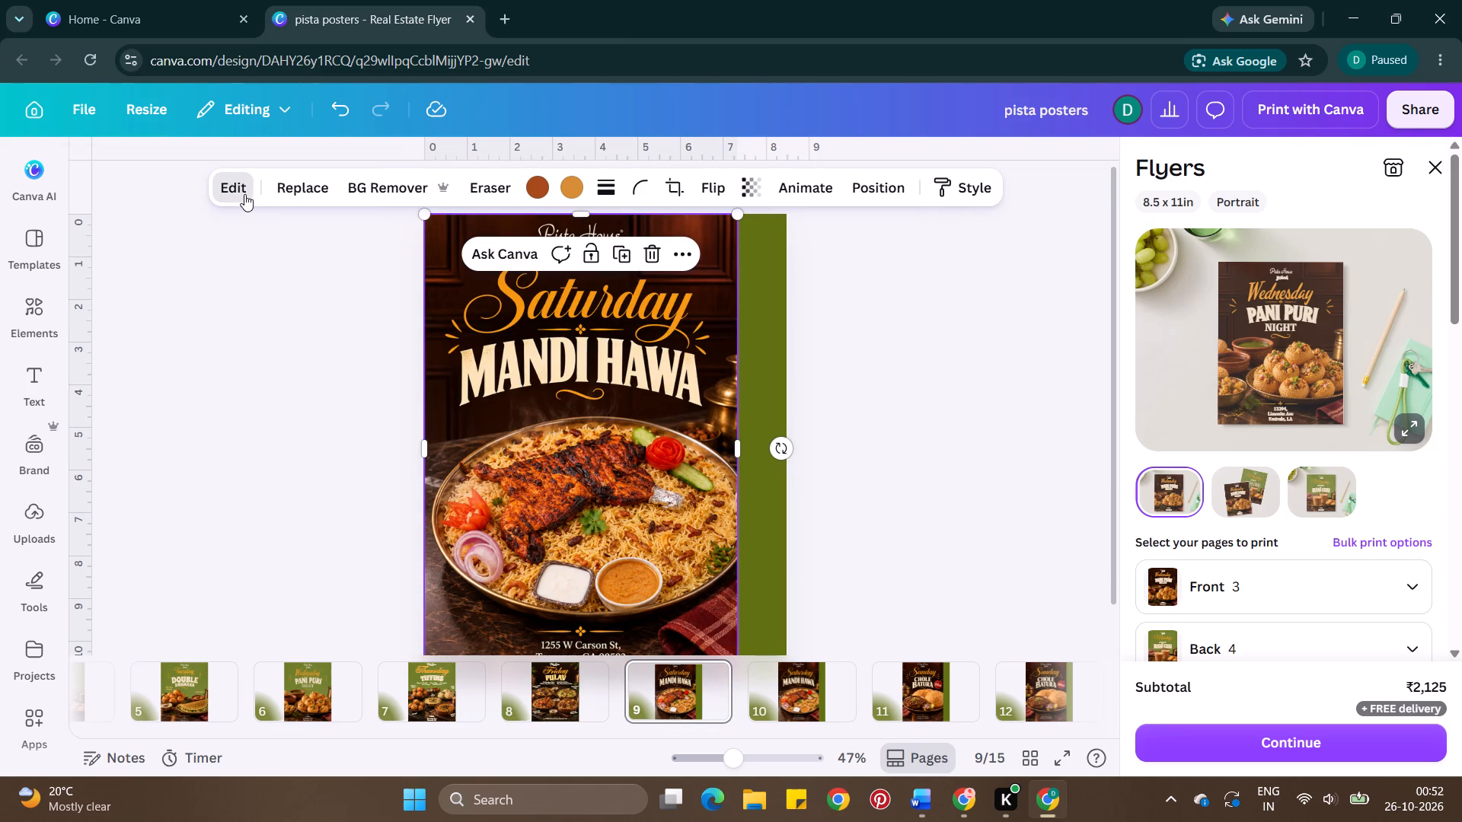
{"action": "left_click", "coordinate": [212, 438]}
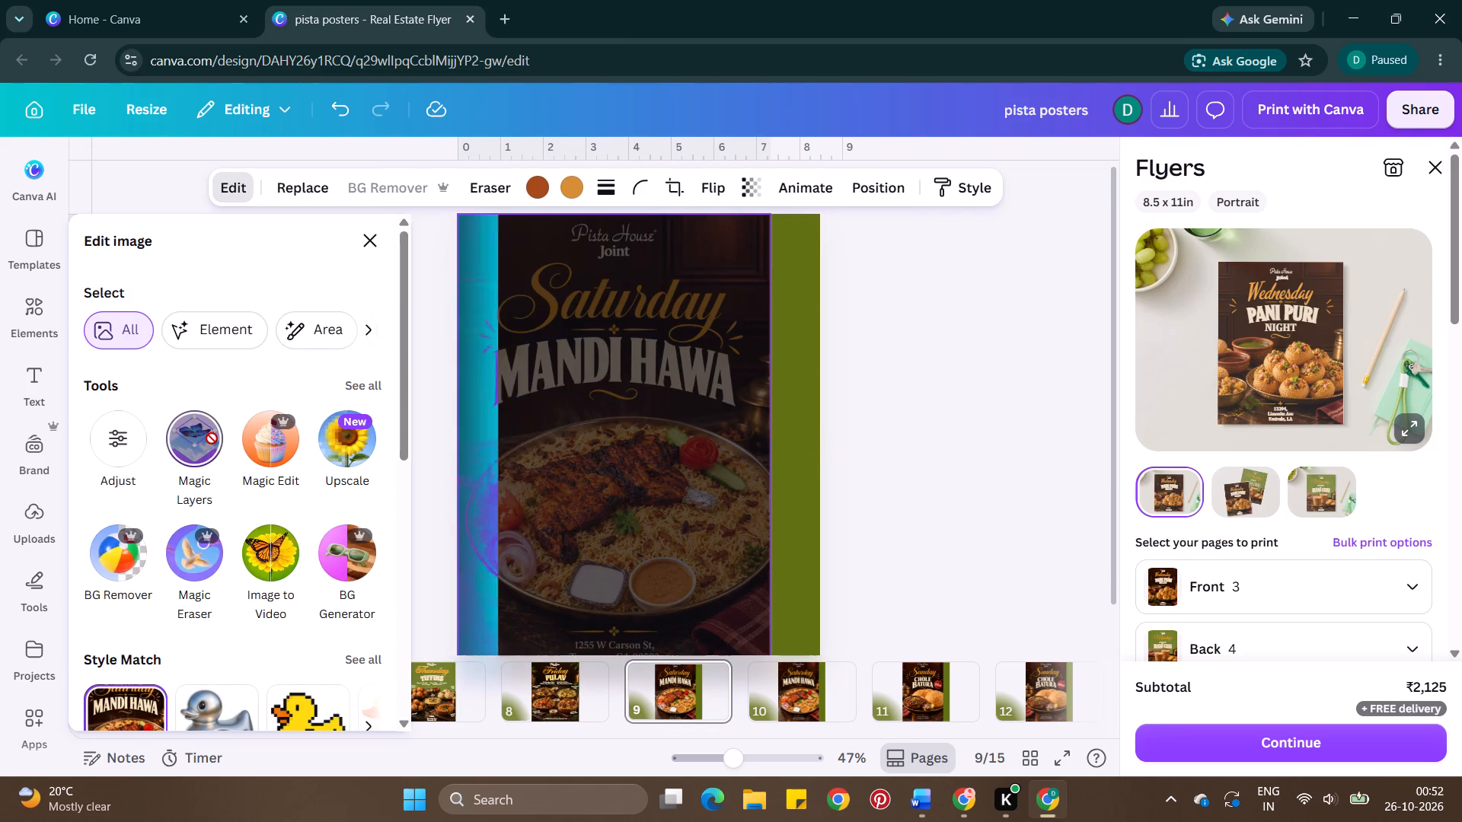
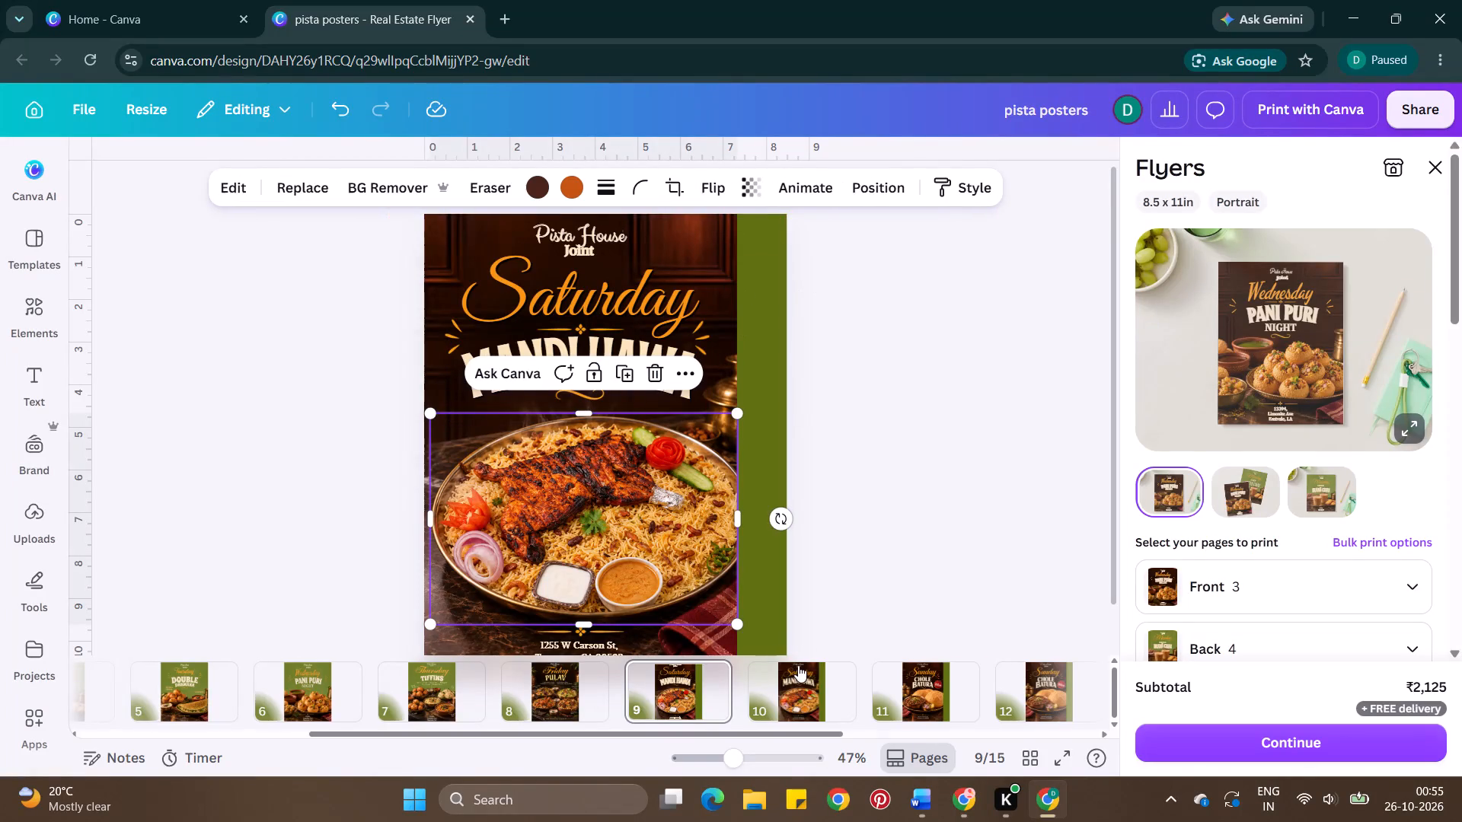
Duplicate the layered Saturday Mandi Hawa page 9 and delete the unsplit Saturday page that follows the copy.
{"action": "left_click", "coordinate": [674, 702]}
{"action": "key", "text": "ctrl+d"}
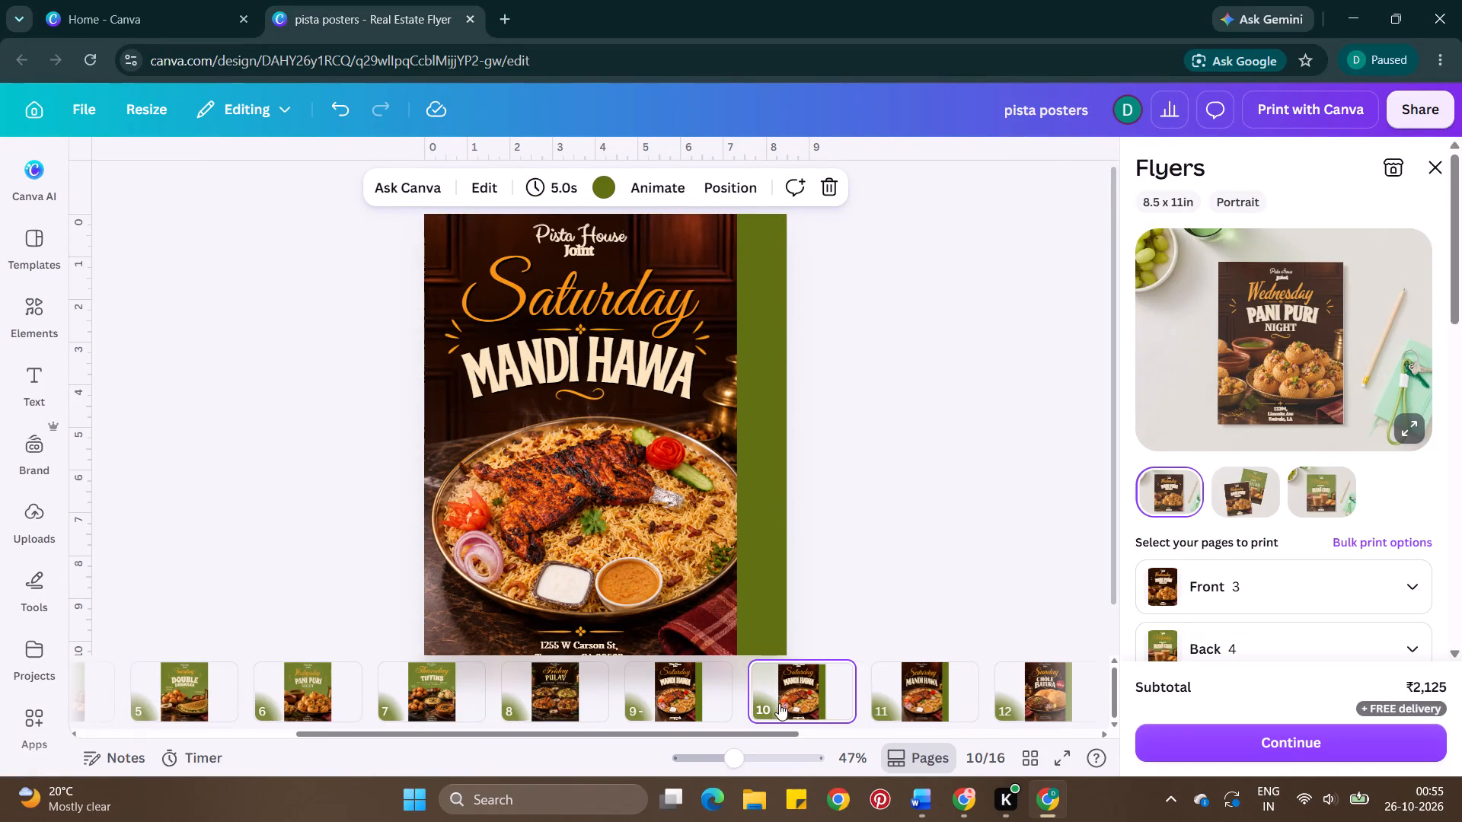
{"action": "left_click", "coordinate": [938, 683]}
{"action": "key", "text": "Delete"}
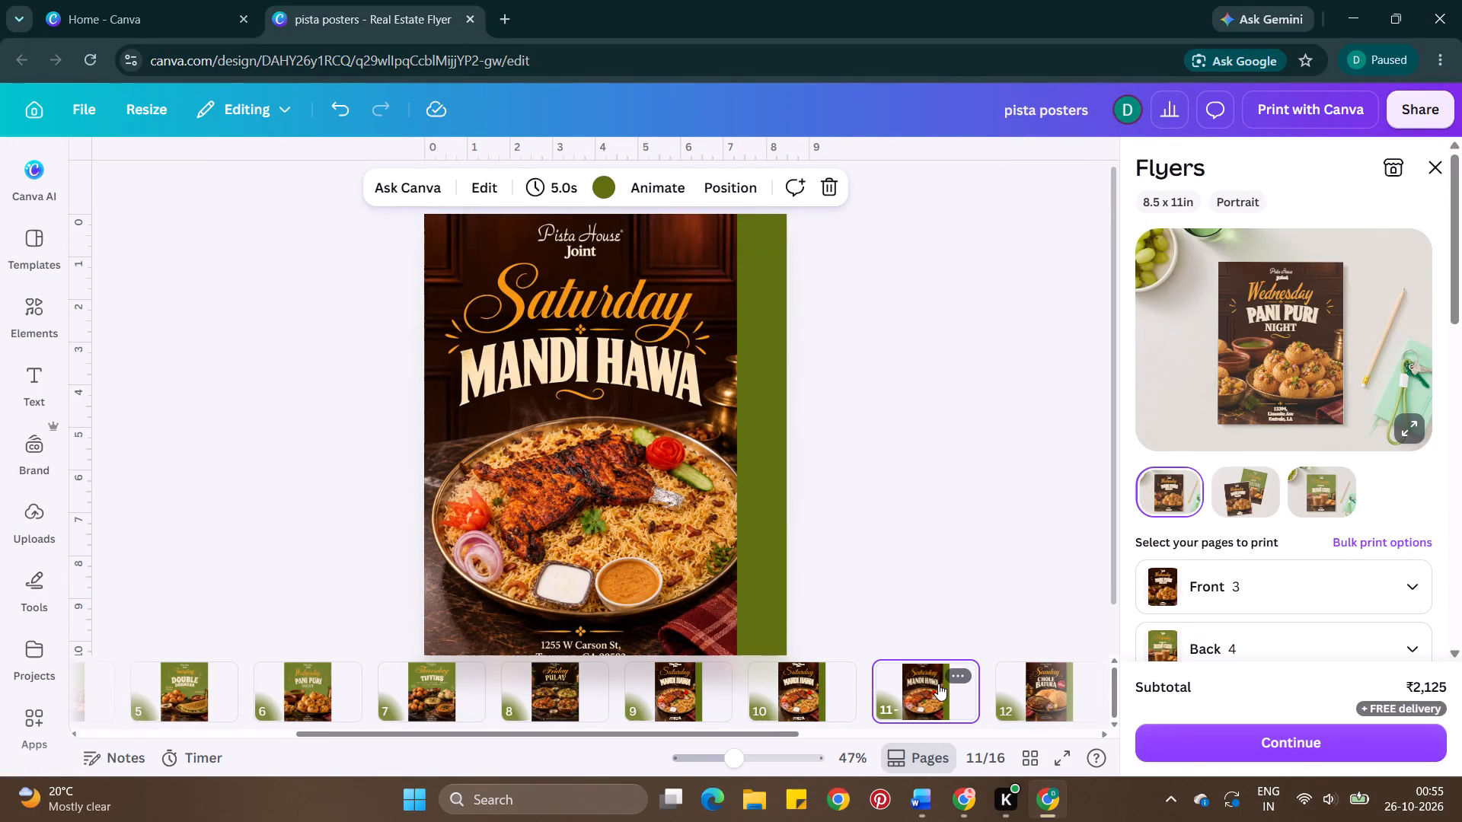
Move the duplicated Saturday Mandi Hawa page 10 to between the dark Friday Pulav and Thursday pages at the end.
{"action": "left_click", "coordinate": [562, 683]}
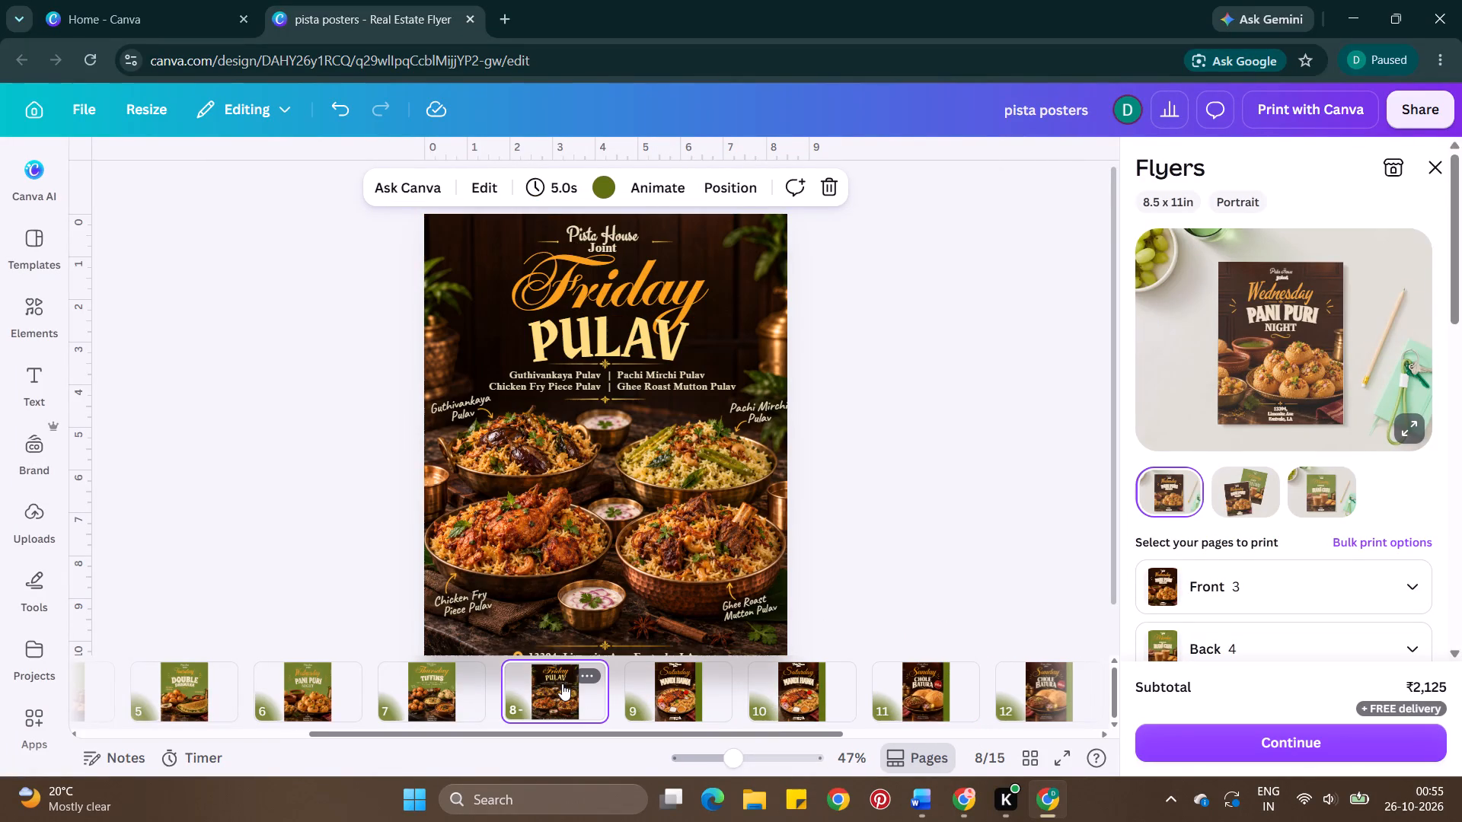
{"action": "left_click_drag", "start_coordinate": [790, 693], "coordinate": [1125, 694]}
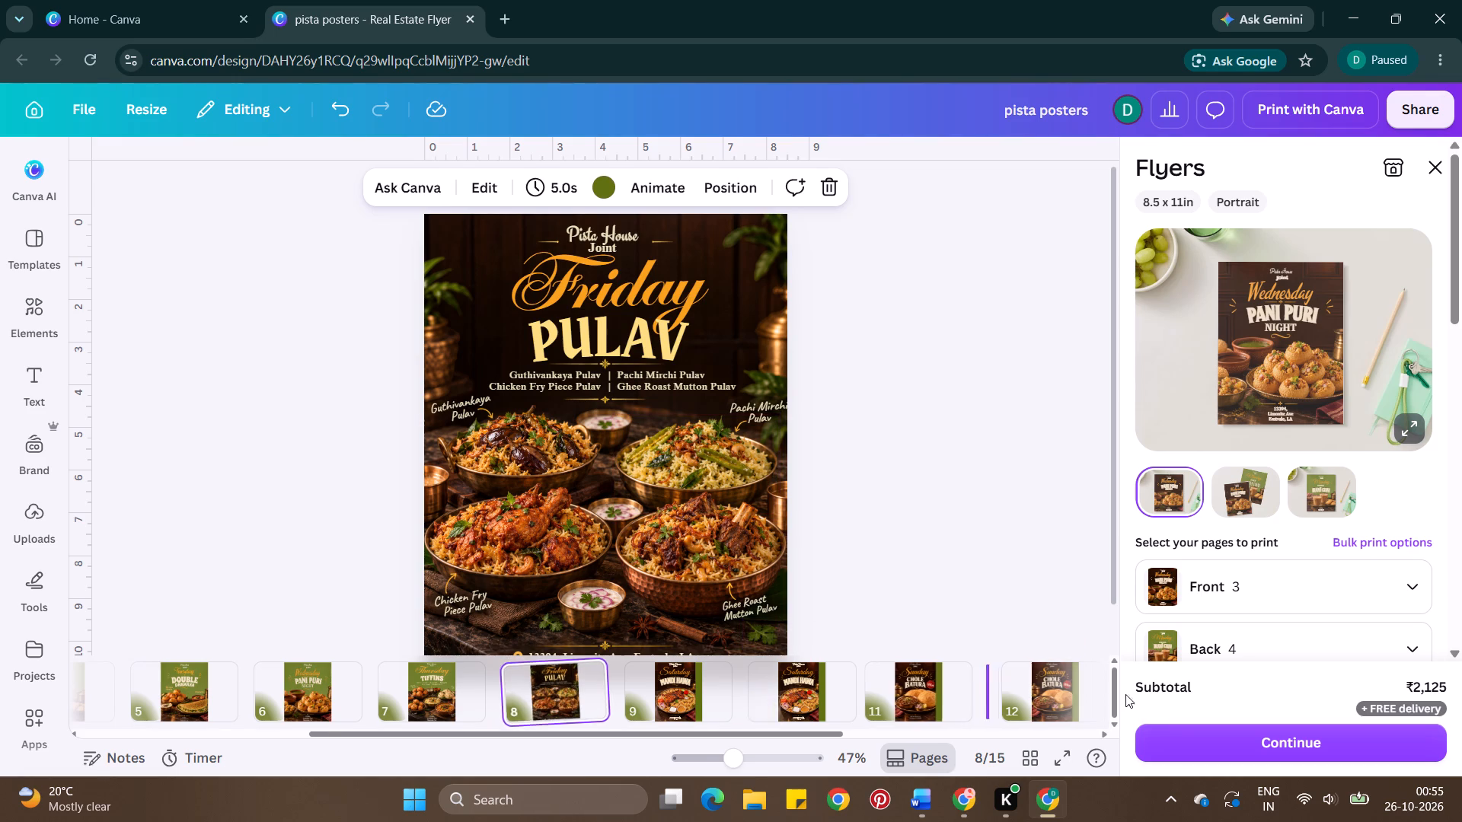
{"action": "left_click_drag", "start_coordinate": [1125, 694], "coordinate": [951, 689]}
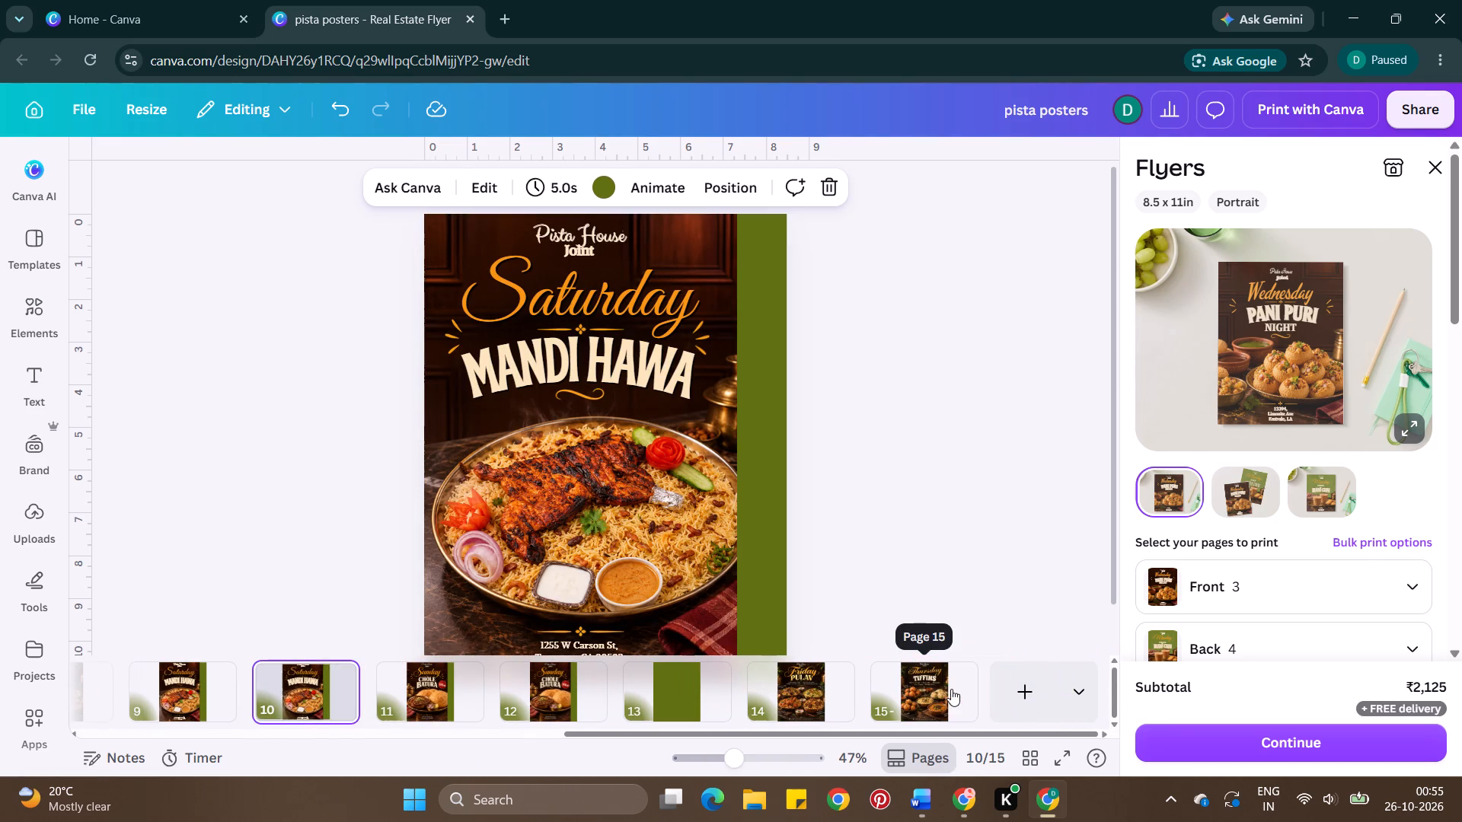
{"action": "left_click_drag", "start_coordinate": [294, 693], "coordinate": [951, 708]}
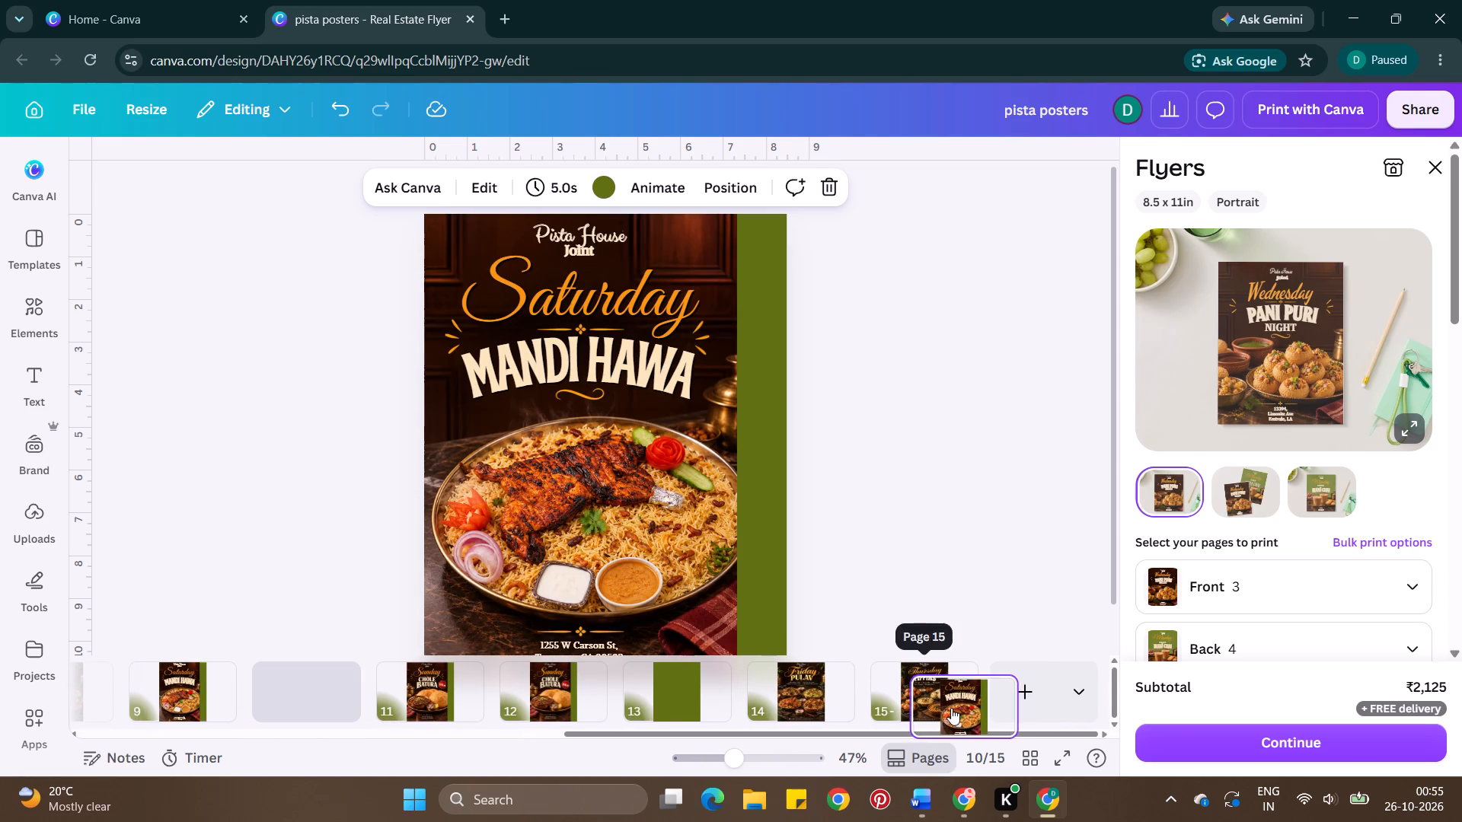
{"action": "left_click_drag", "start_coordinate": [951, 708], "coordinate": [954, 700]}
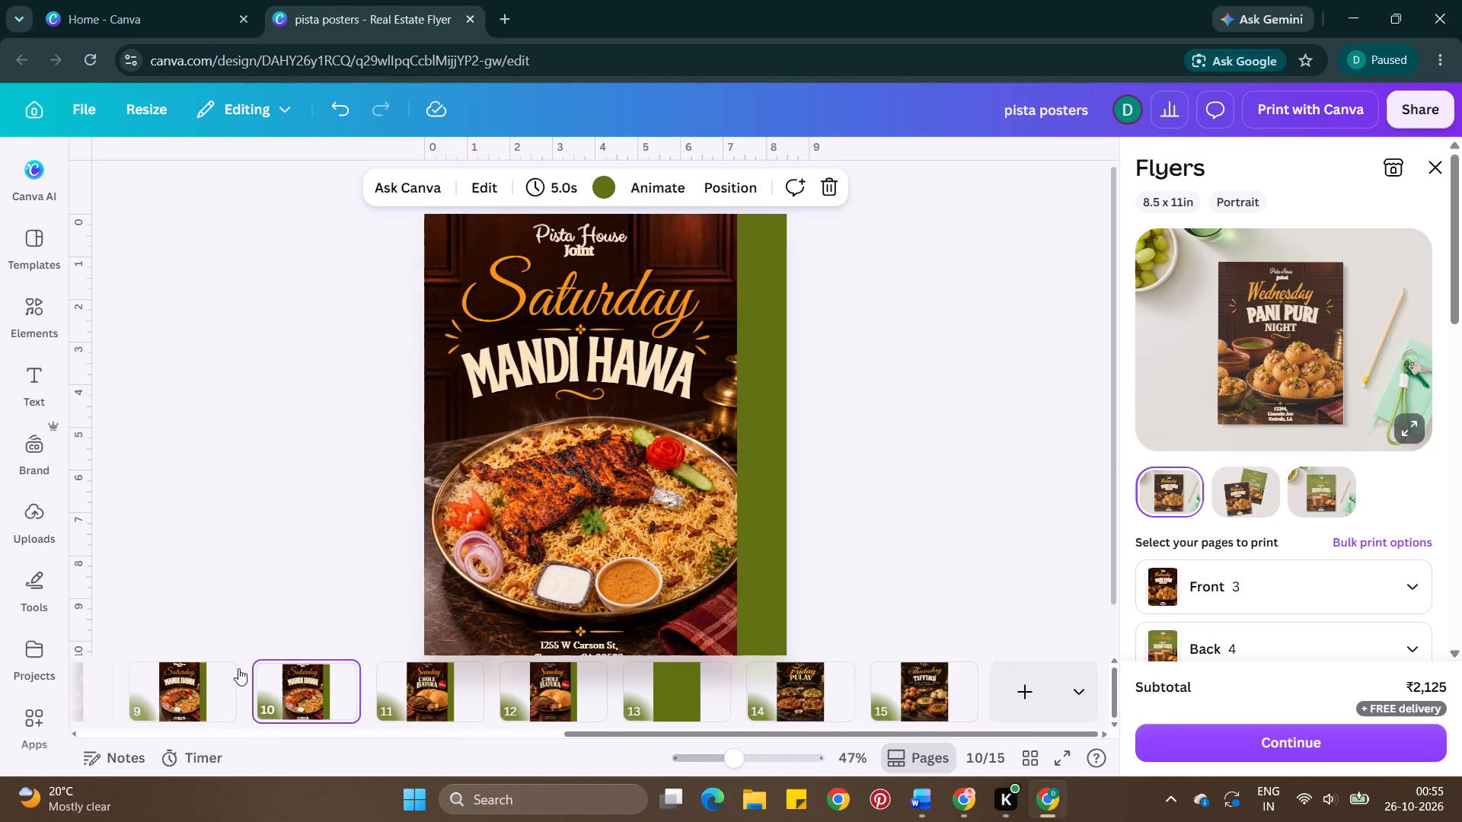
{"action": "left_click_drag", "start_coordinate": [295, 698], "coordinate": [853, 705]}
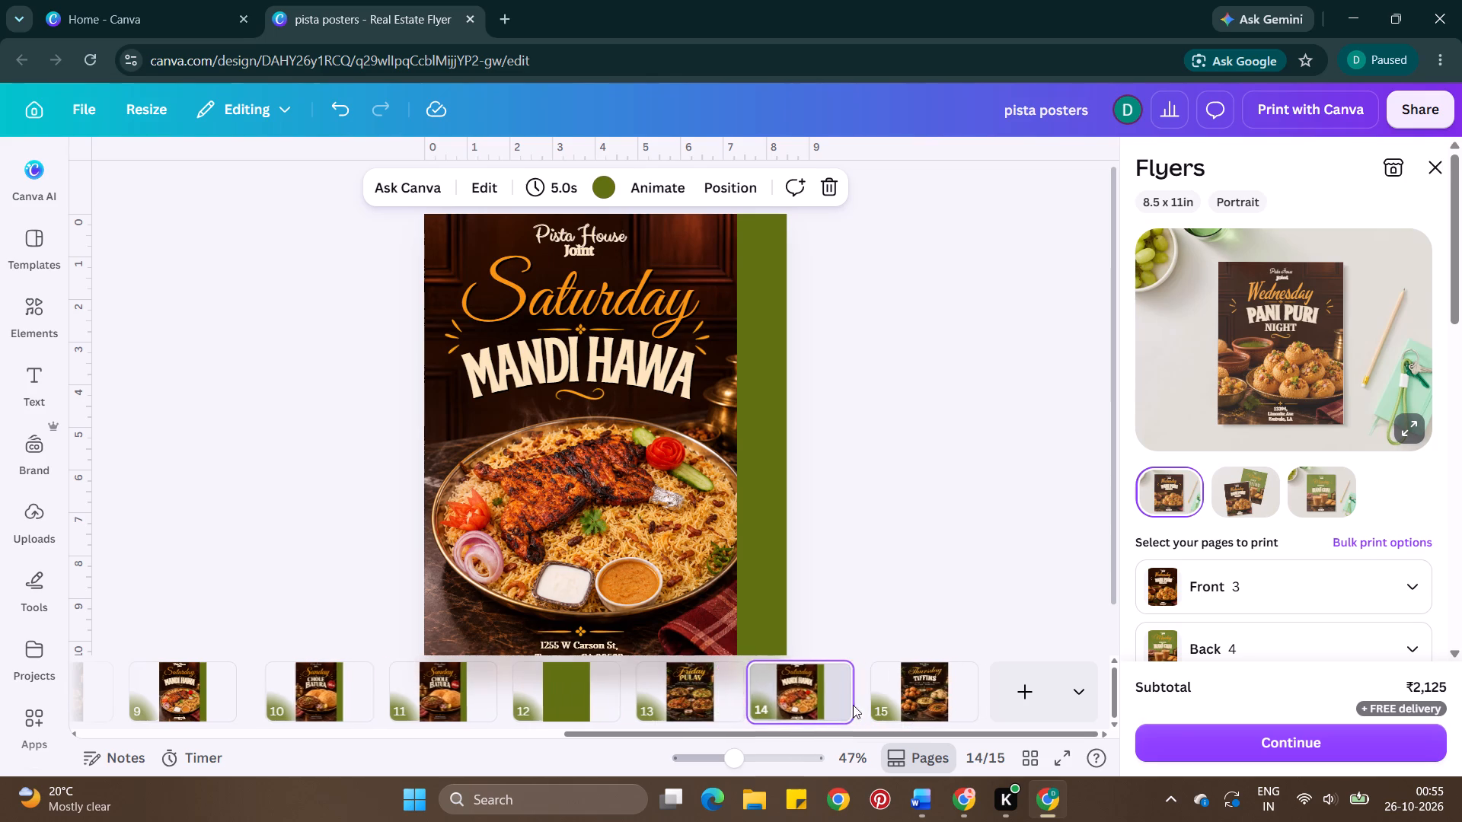
Split the Sunday Chole Batura poster image on page 10 into editable layers with Magic Layers.
{"action": "left_click", "coordinate": [318, 680]}
{"action": "left_click", "coordinate": [516, 470]}
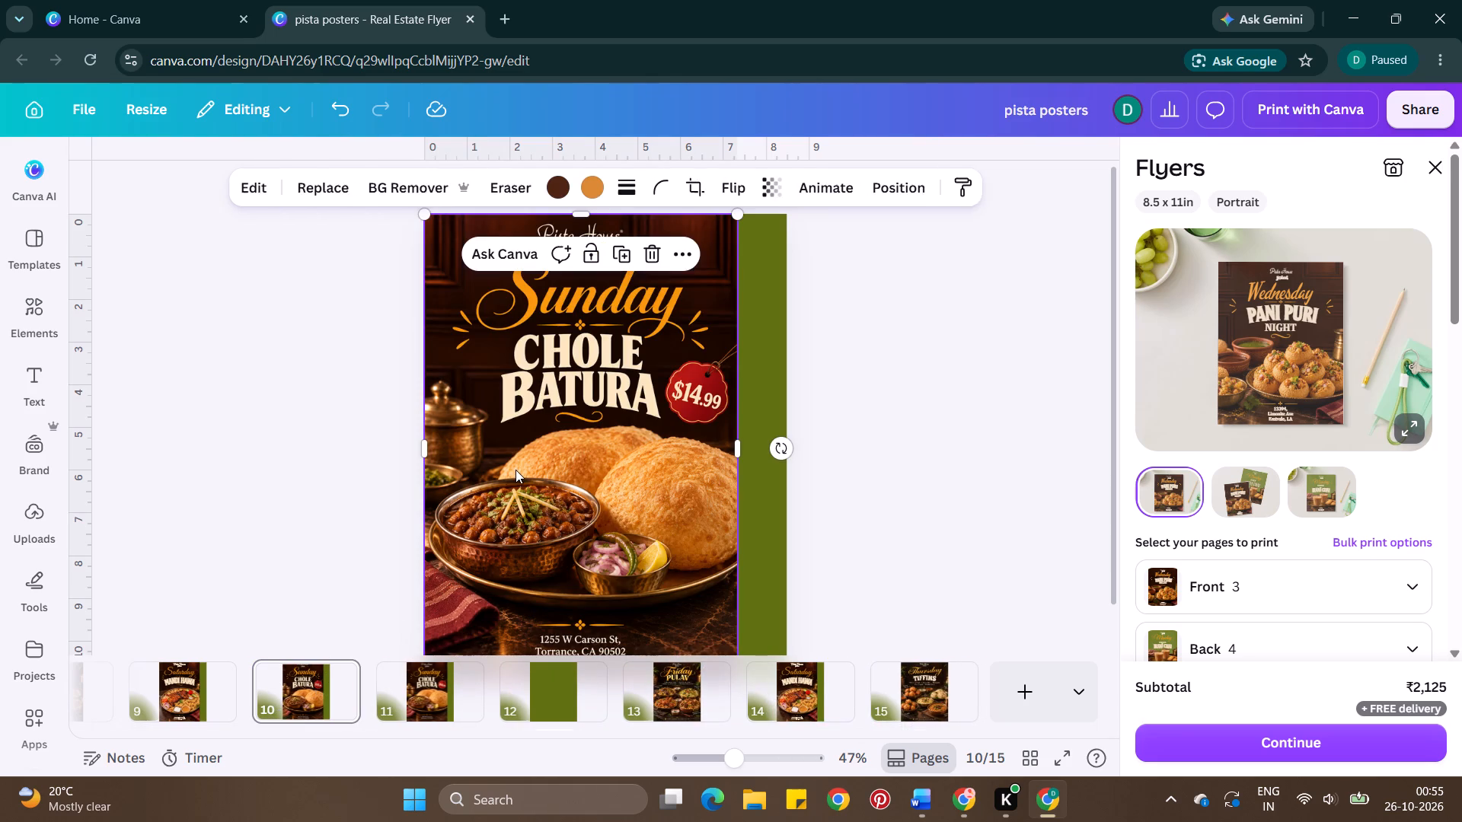
{"action": "left_click", "coordinate": [232, 183]}
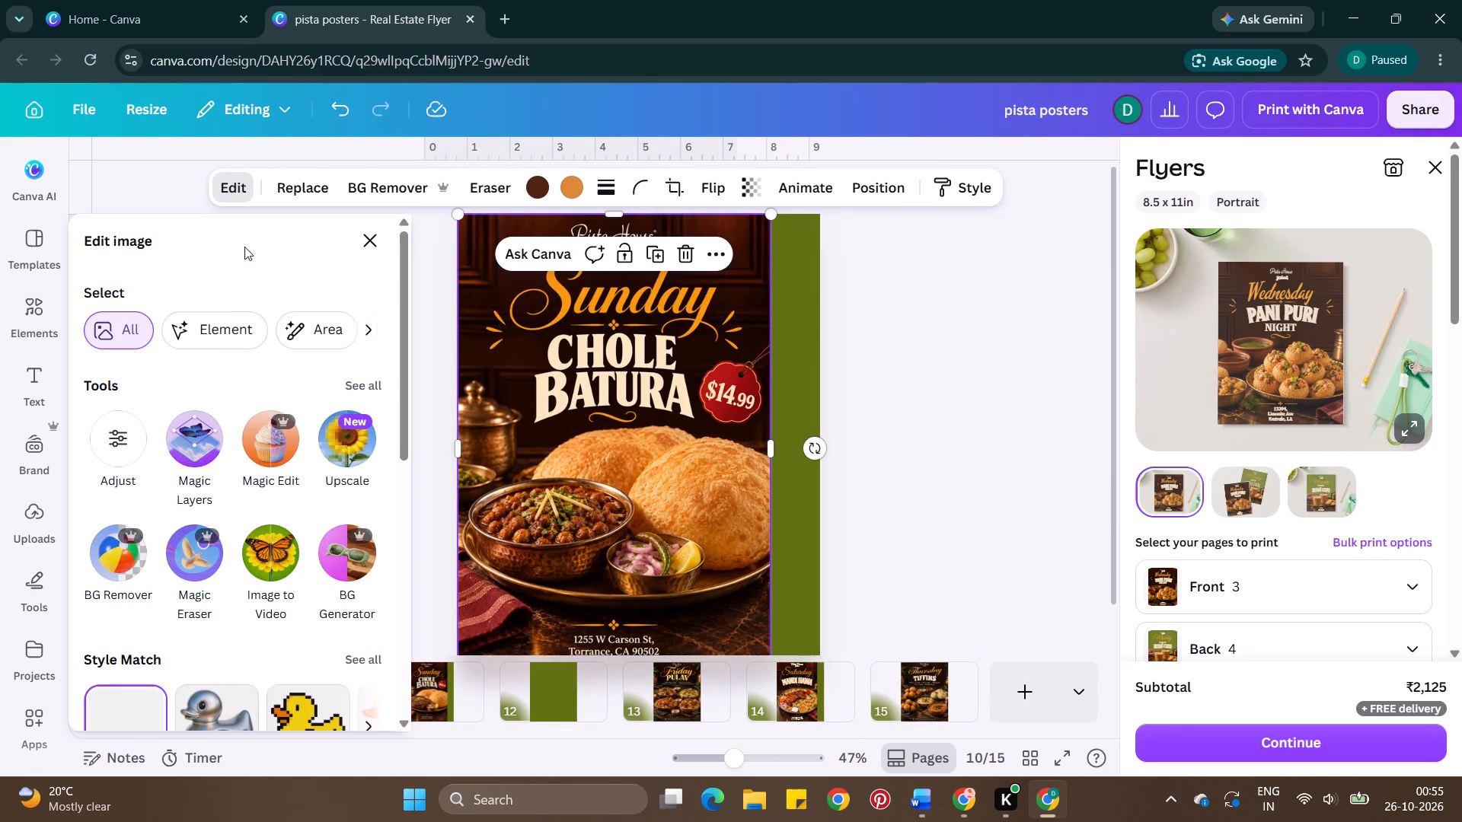
{"action": "left_click", "coordinate": [203, 429]}
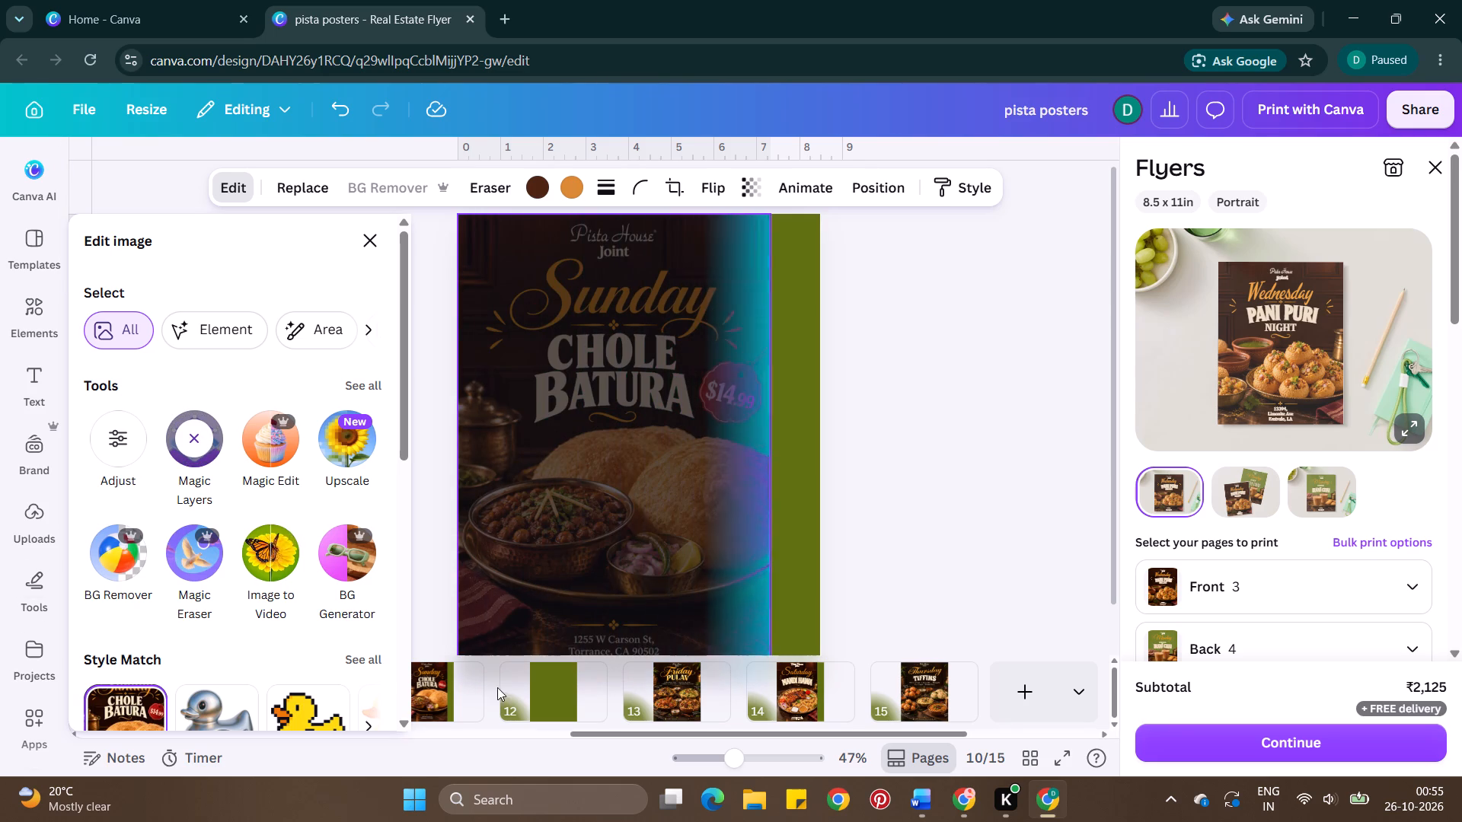
Split the second Sunday Chole Batura poster image, on page 11, into editable layers with Magic Layers.
{"action": "scroll", "coordinate": [629, 696], "scroll_direction": "right", "scroll_amount": 1}
{"action": "left_click", "coordinate": [526, 688]}
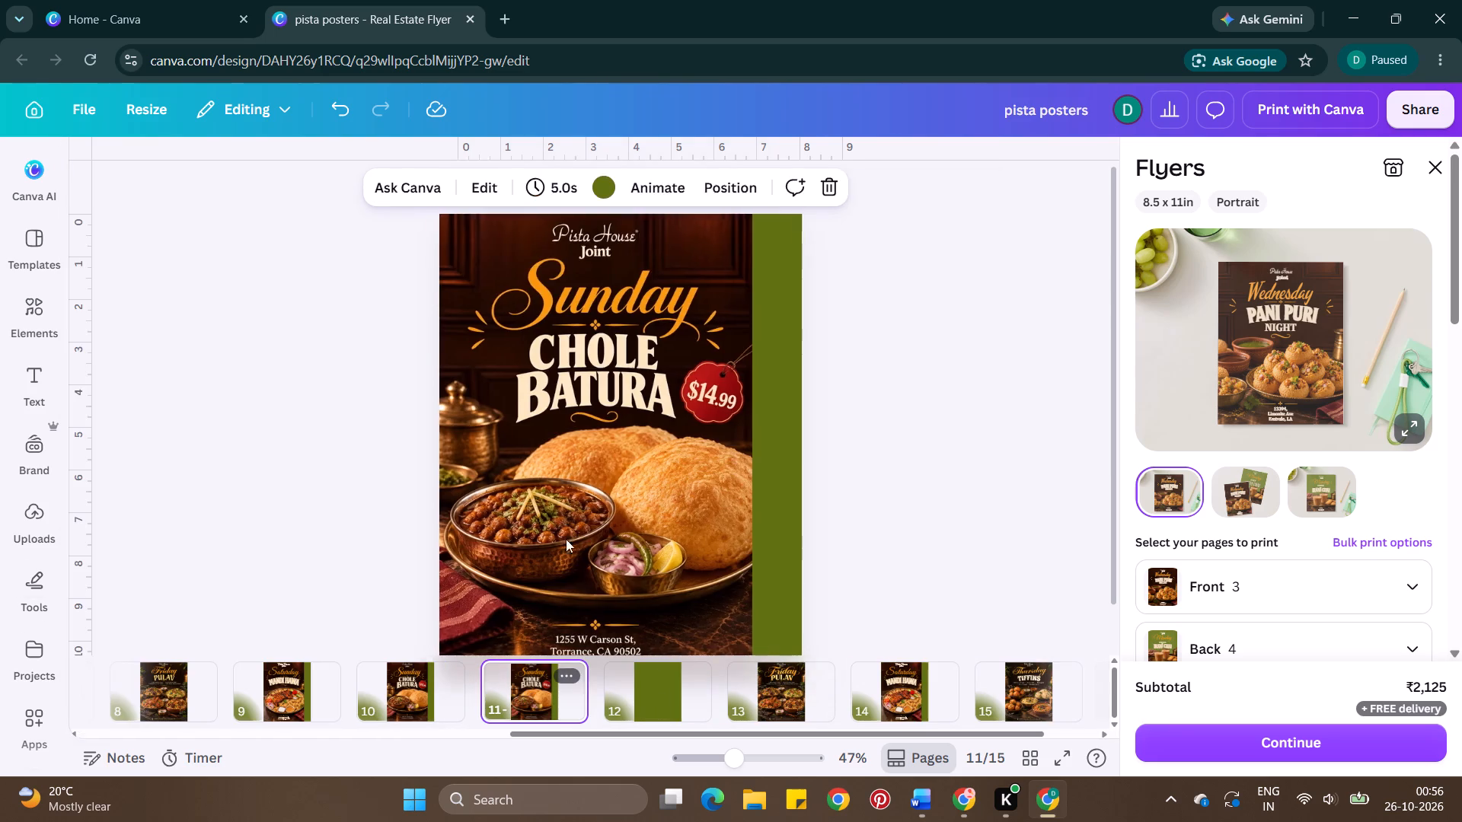
{"action": "left_click", "coordinate": [567, 532]}
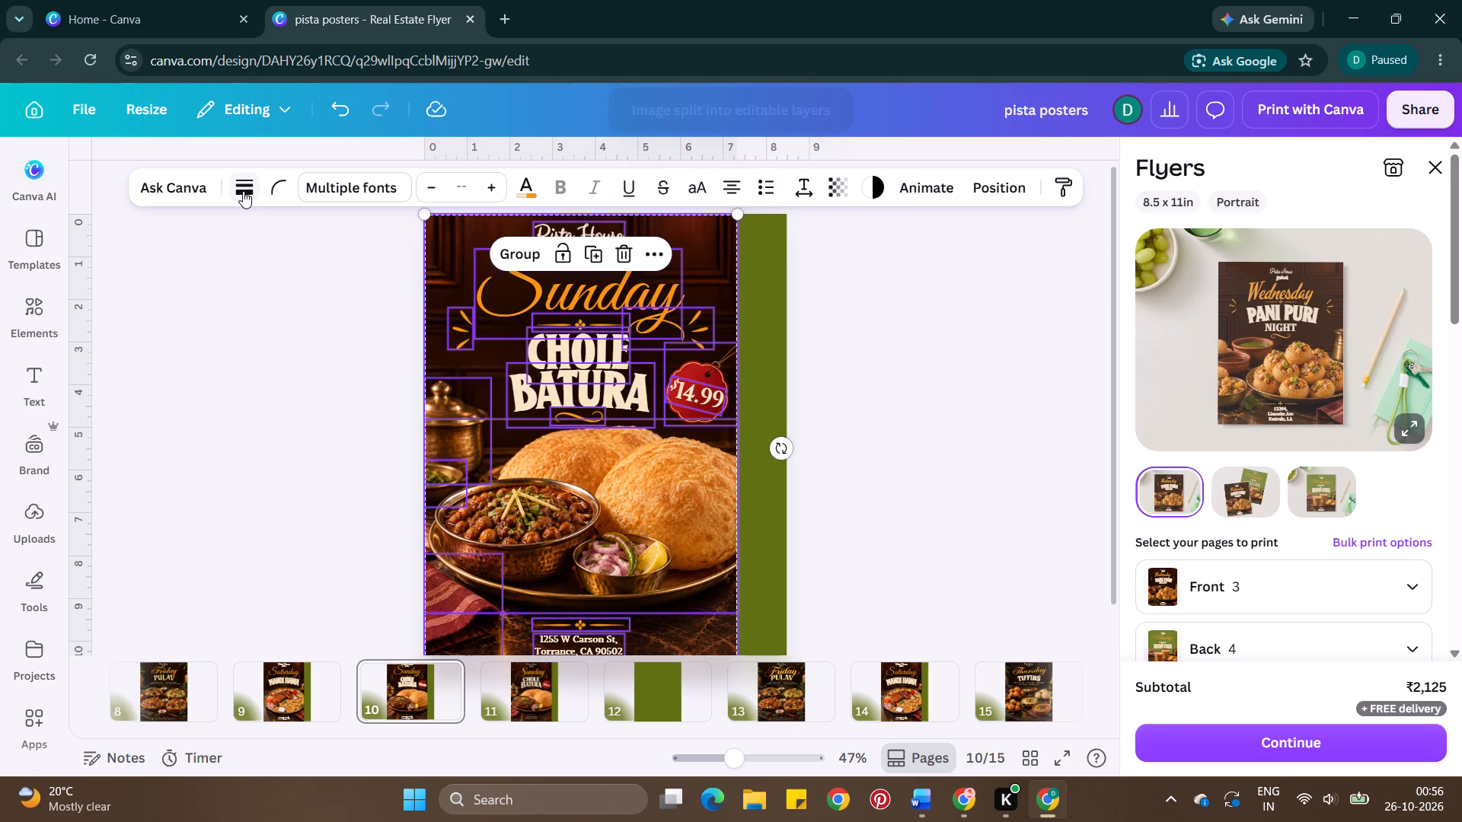
{"action": "left_click", "coordinate": [524, 670]}
{"action": "left_click", "coordinate": [617, 371]}
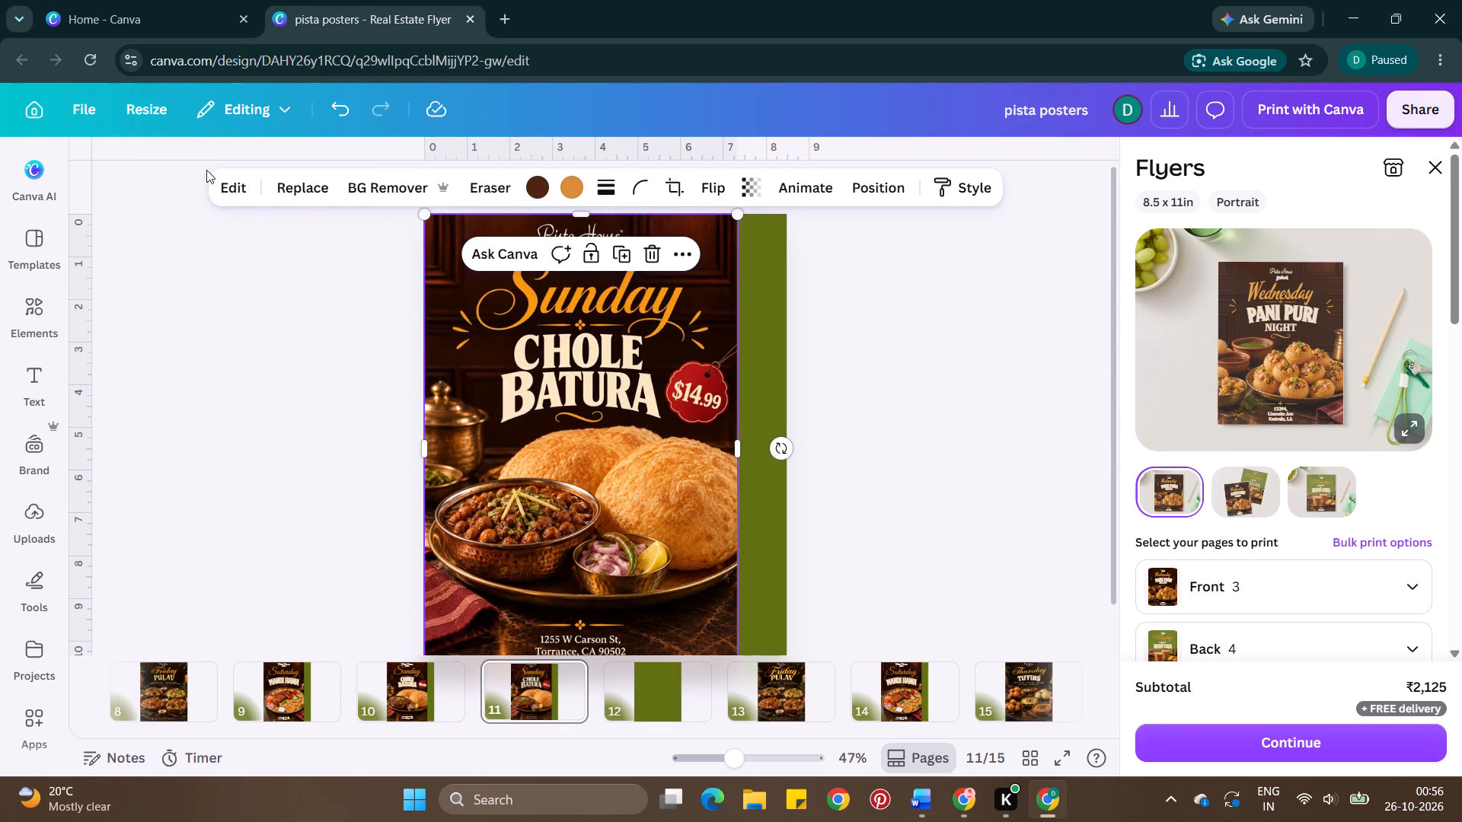
{"action": "left_click", "coordinate": [220, 193]}
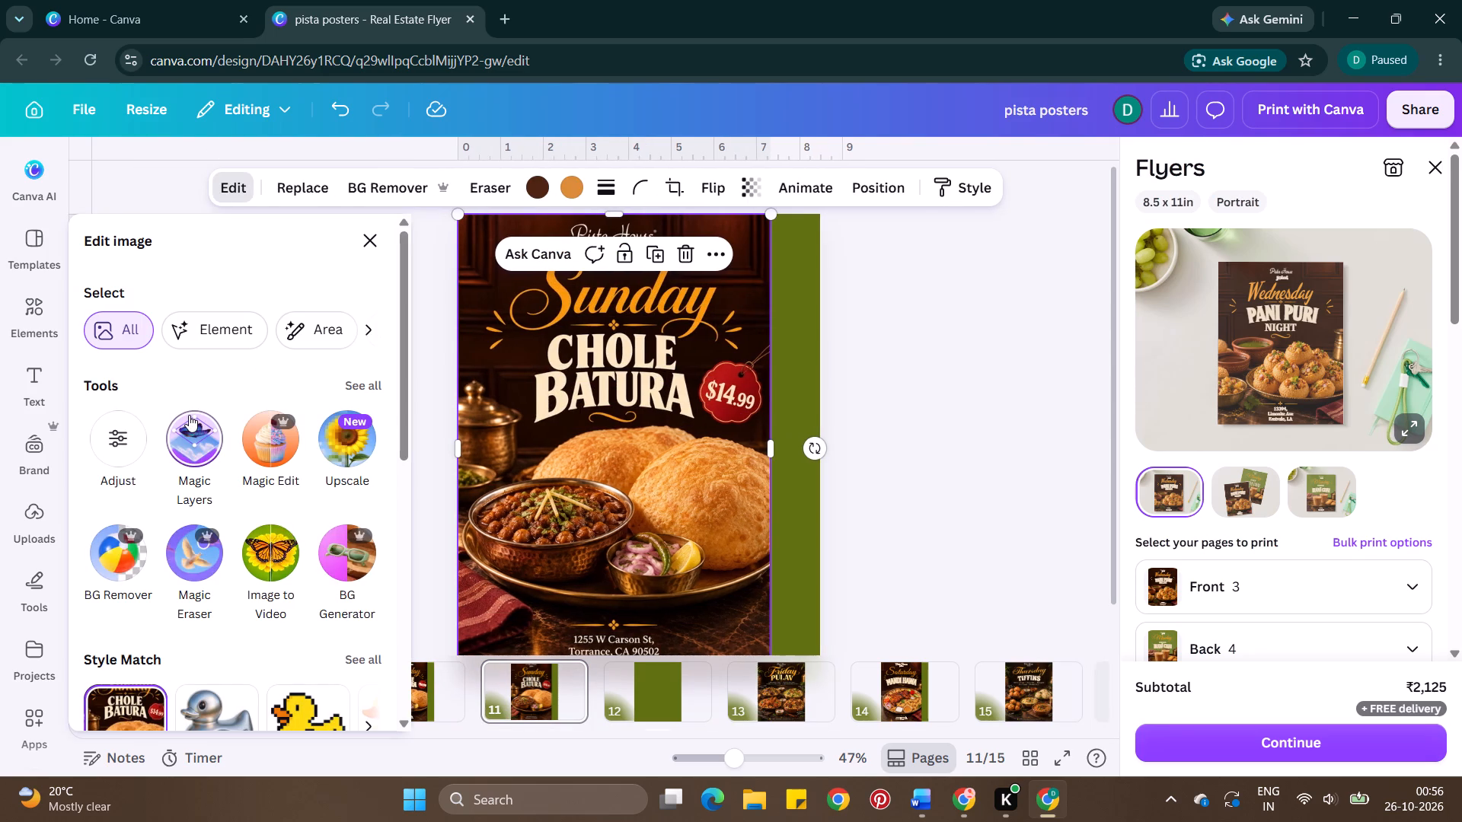
{"action": "left_click", "coordinate": [189, 415]}
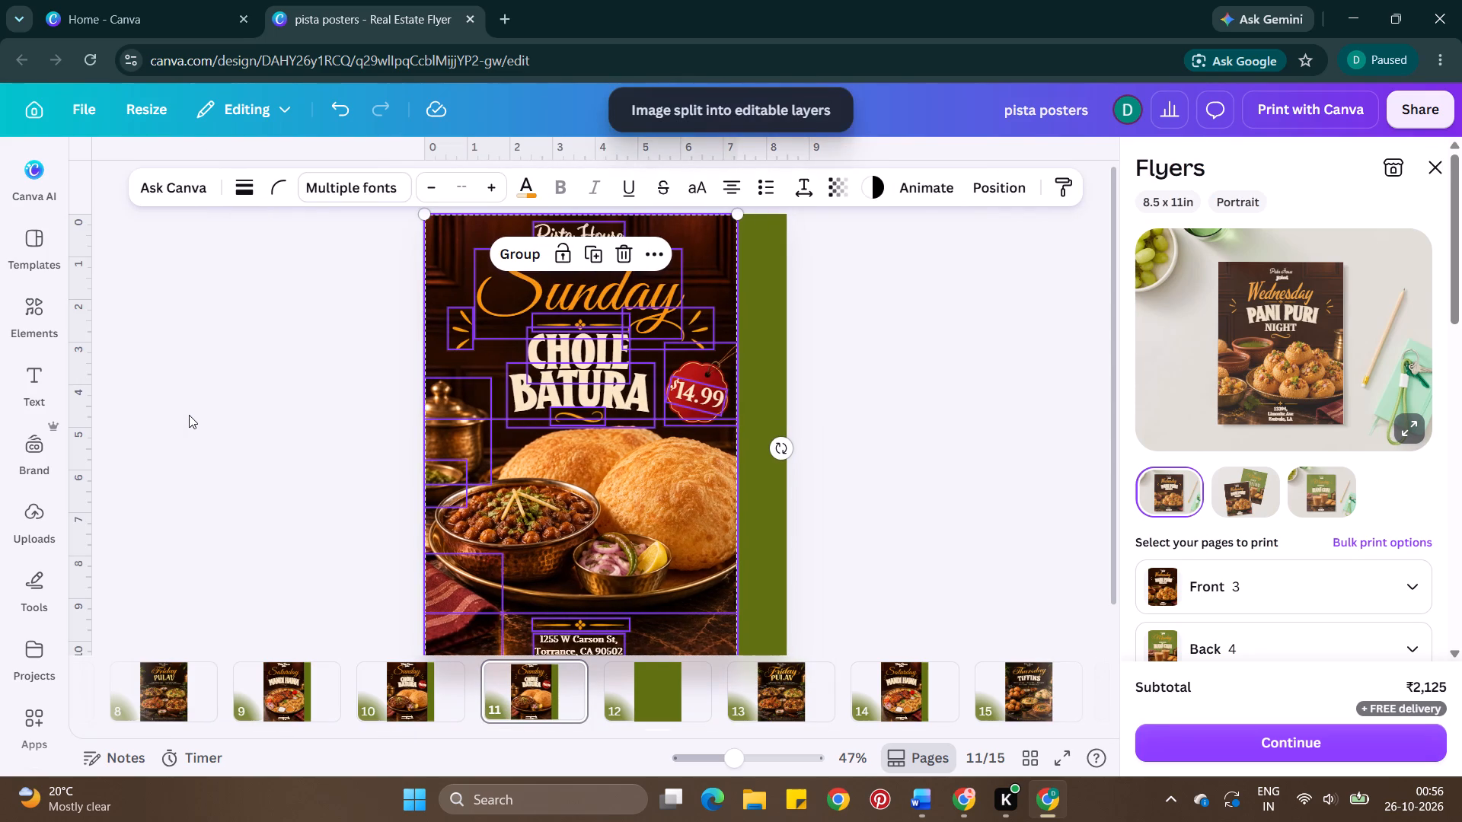
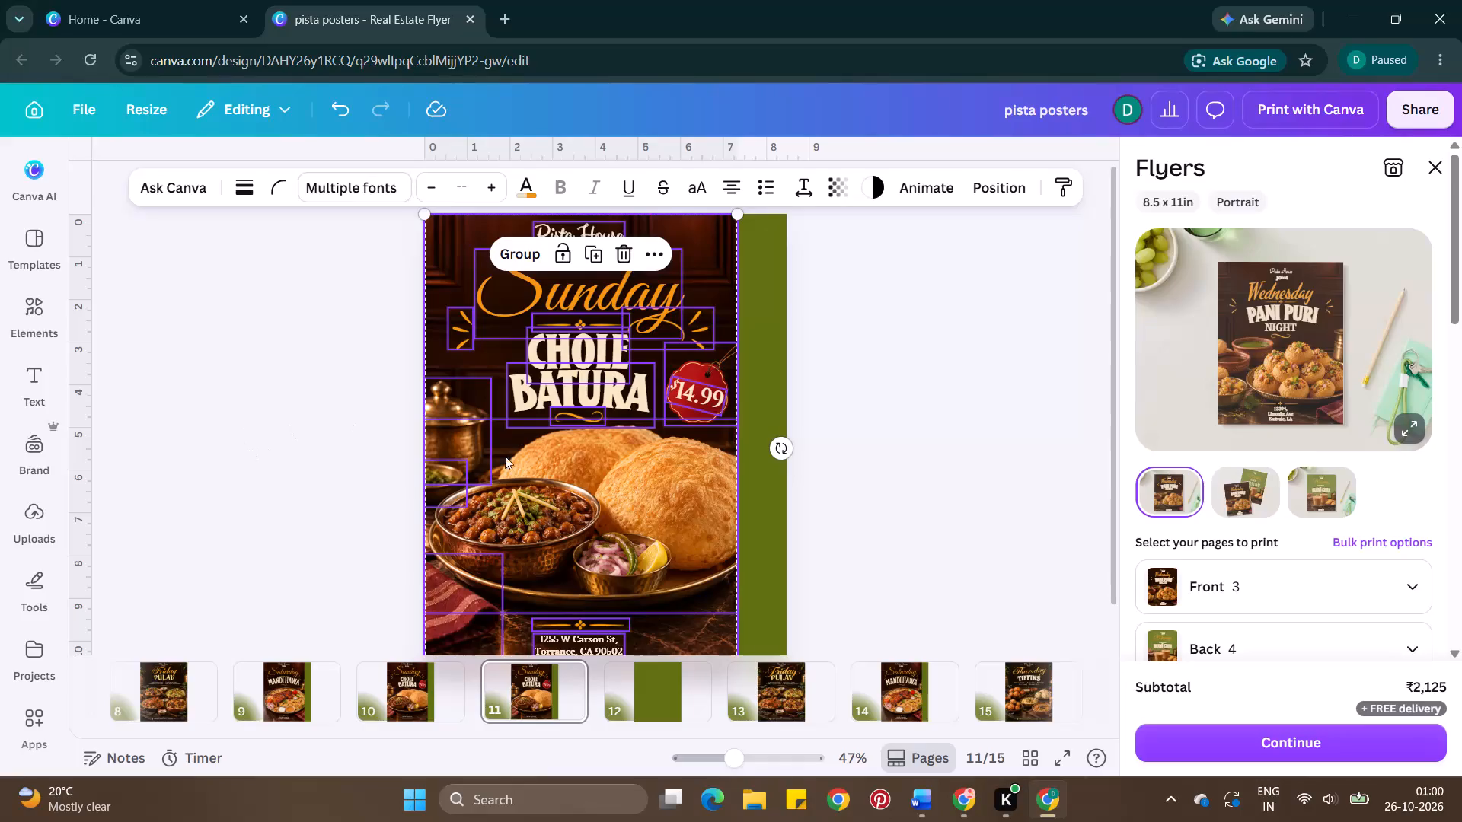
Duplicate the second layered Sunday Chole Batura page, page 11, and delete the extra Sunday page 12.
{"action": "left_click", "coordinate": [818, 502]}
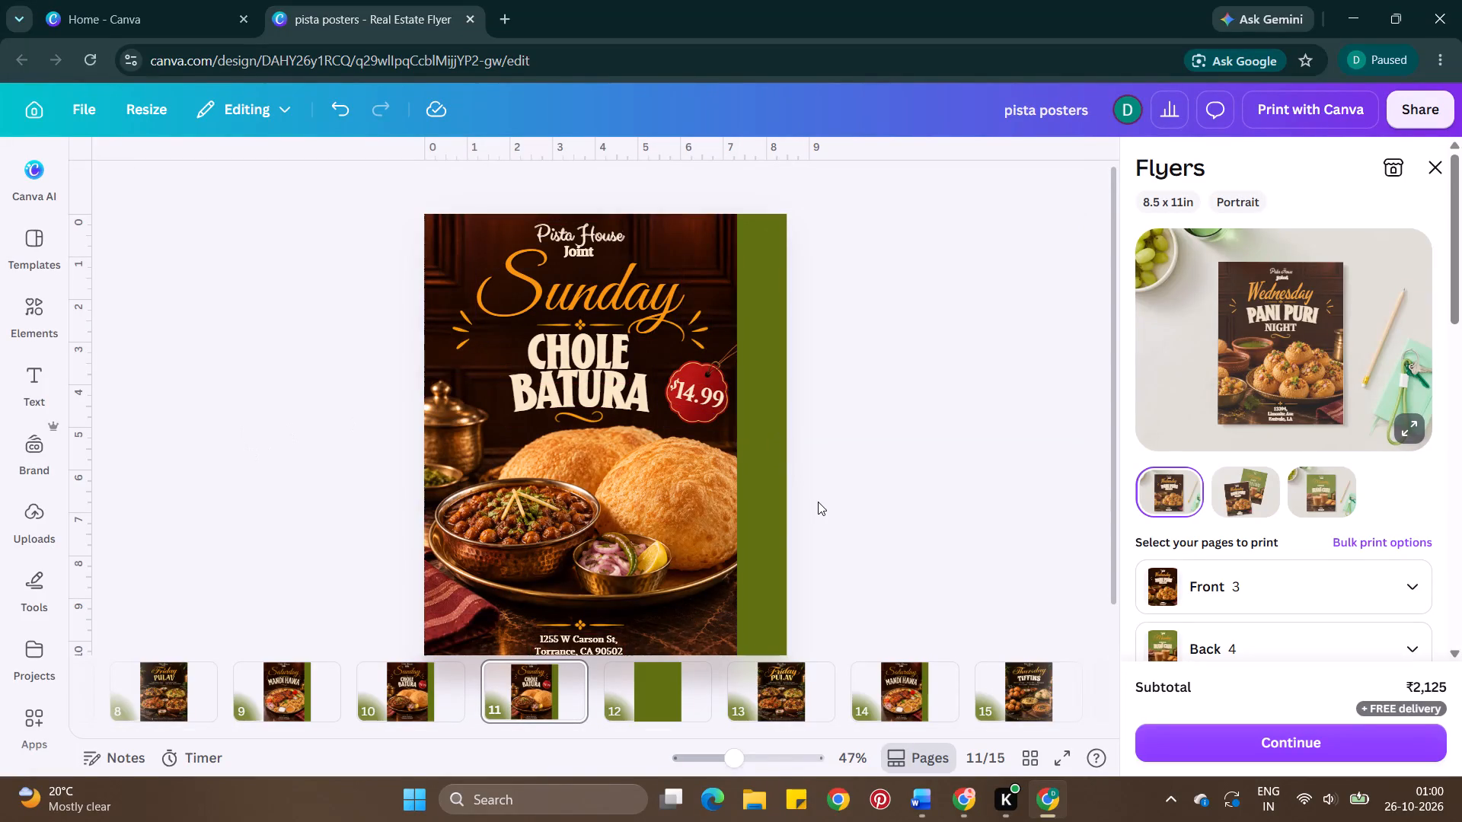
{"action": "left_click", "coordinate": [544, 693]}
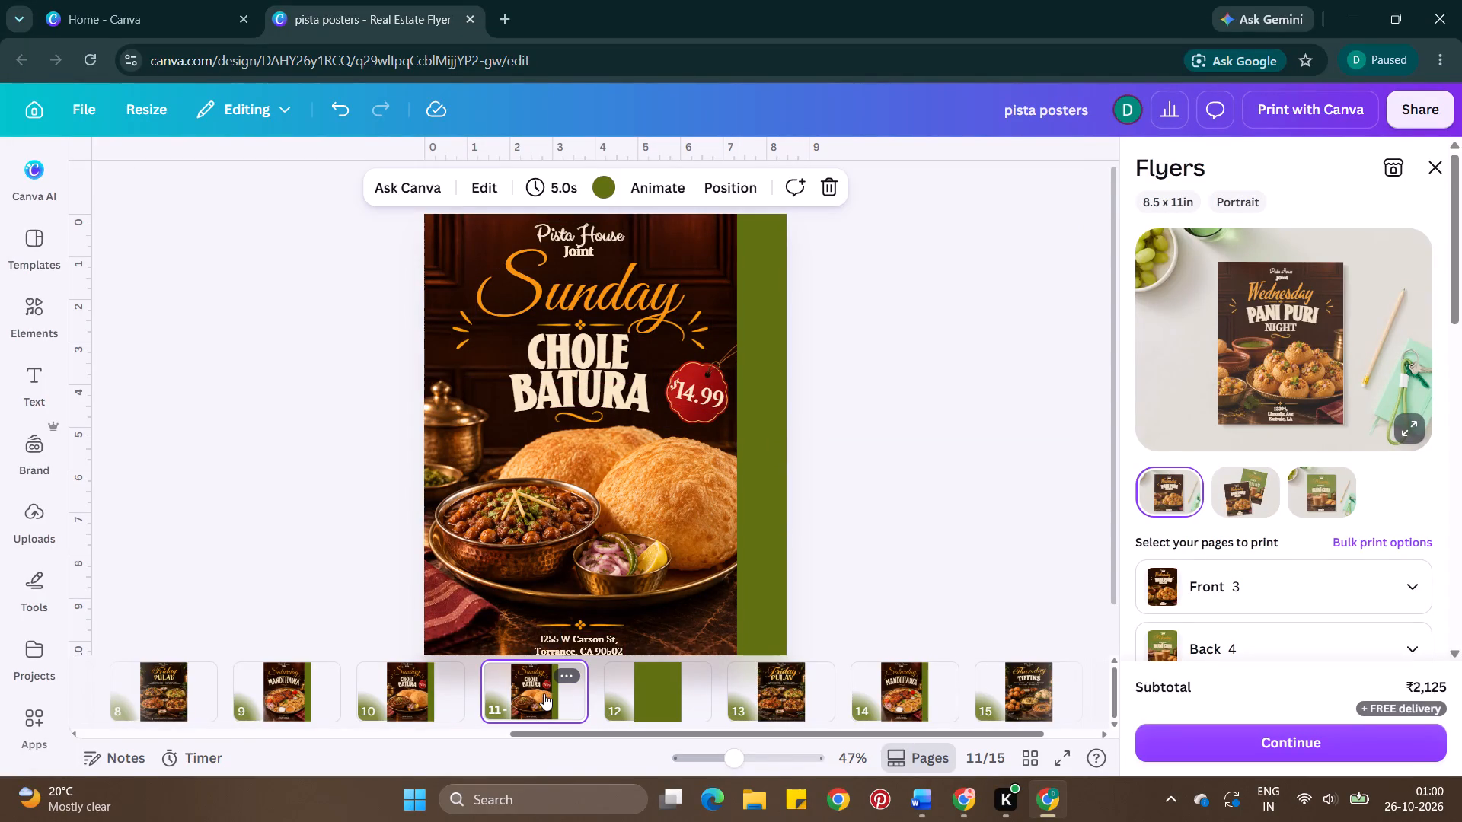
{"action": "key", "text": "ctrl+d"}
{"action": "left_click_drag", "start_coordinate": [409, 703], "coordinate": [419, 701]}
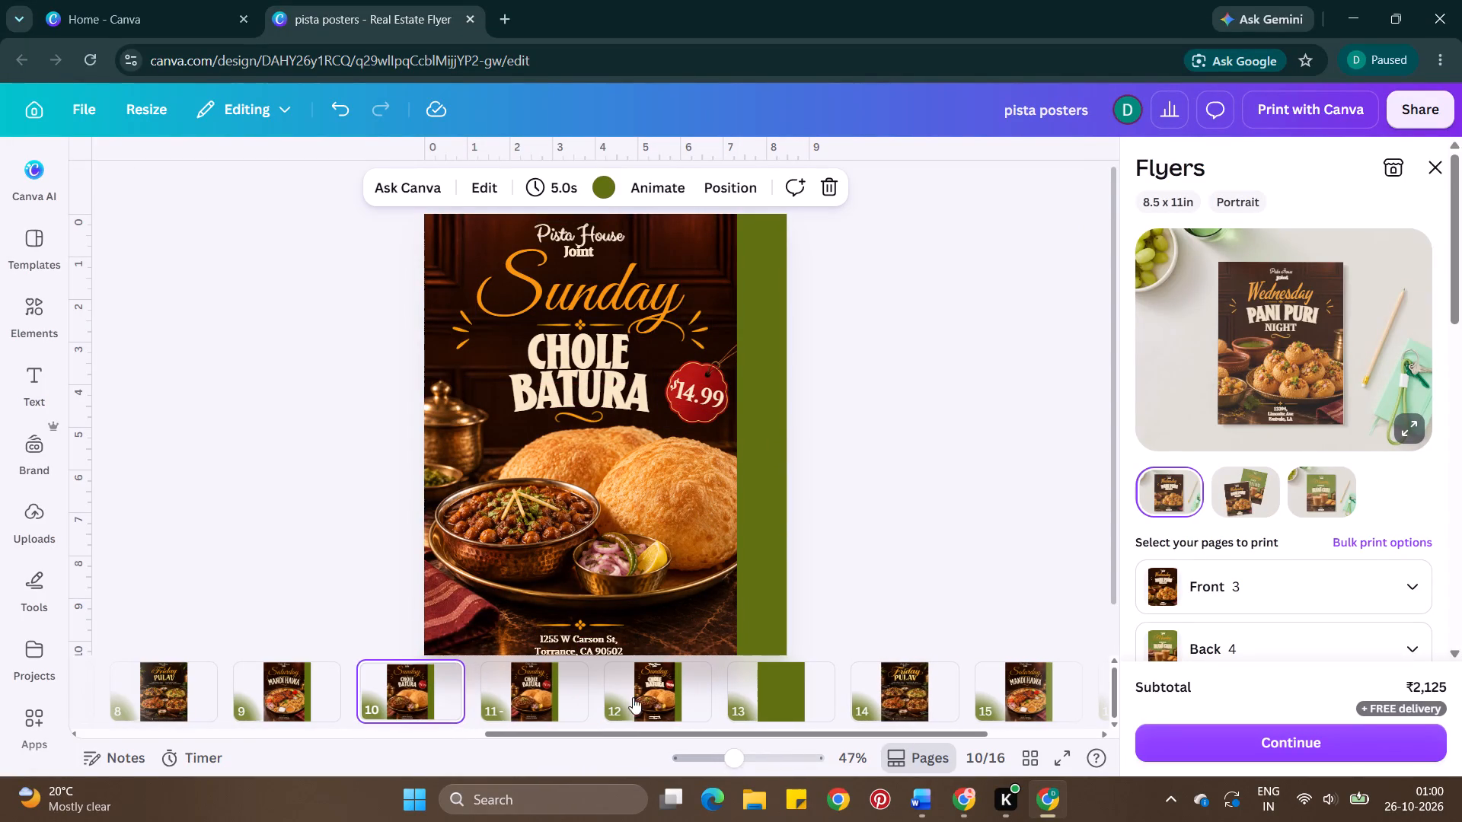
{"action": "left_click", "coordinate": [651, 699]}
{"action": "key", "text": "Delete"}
Move the second layered Sunday Chole Batura page, page 11, to the very end, after the dark Thursday page.
{"action": "left_click_drag", "start_coordinate": [512, 702], "coordinate": [947, 706]}
{"action": "left_click_drag", "start_coordinate": [436, 708], "coordinate": [1022, 681]}
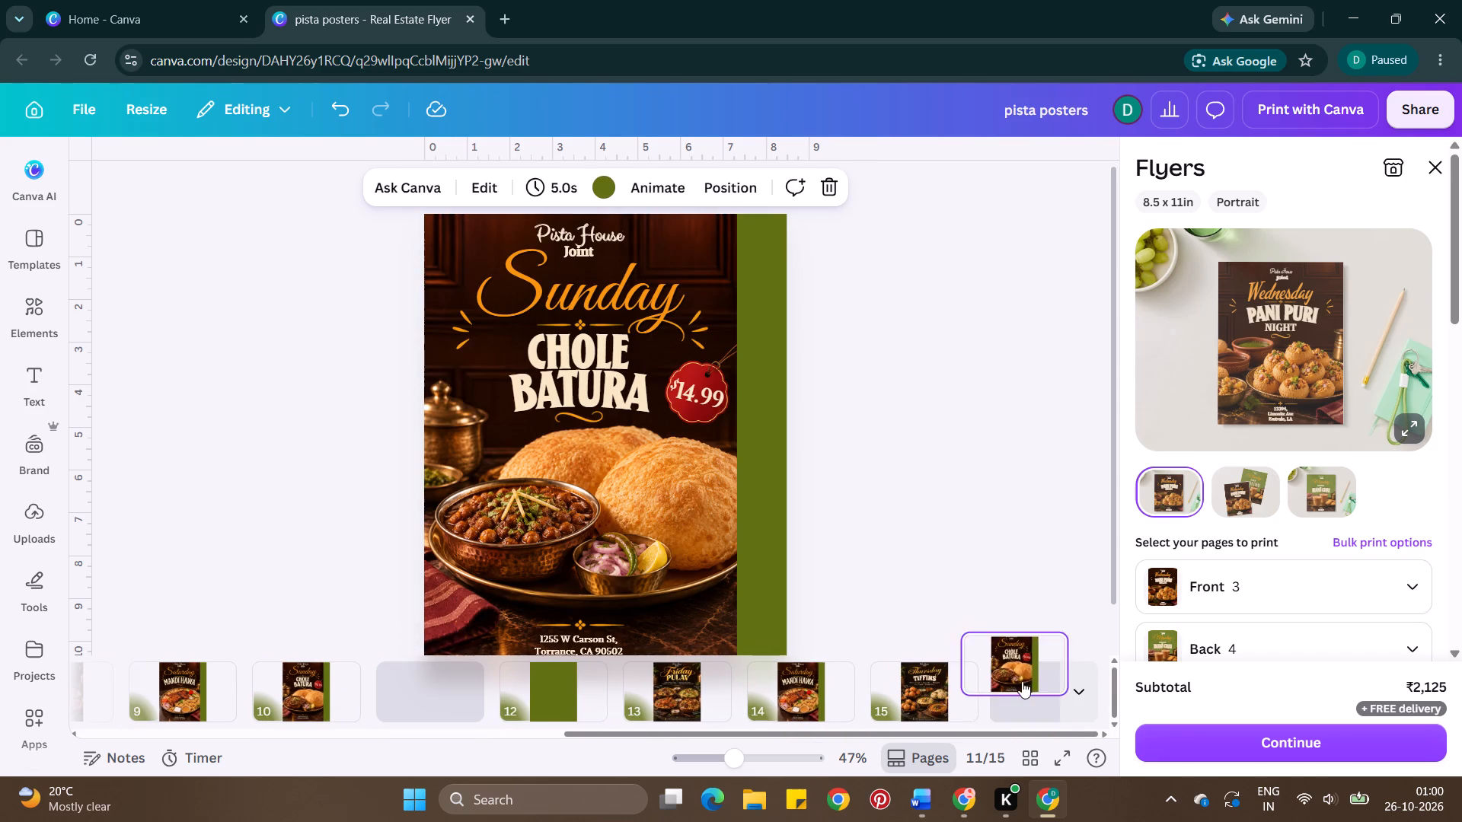
{"action": "left_click_drag", "start_coordinate": [1022, 681], "coordinate": [975, 710]}
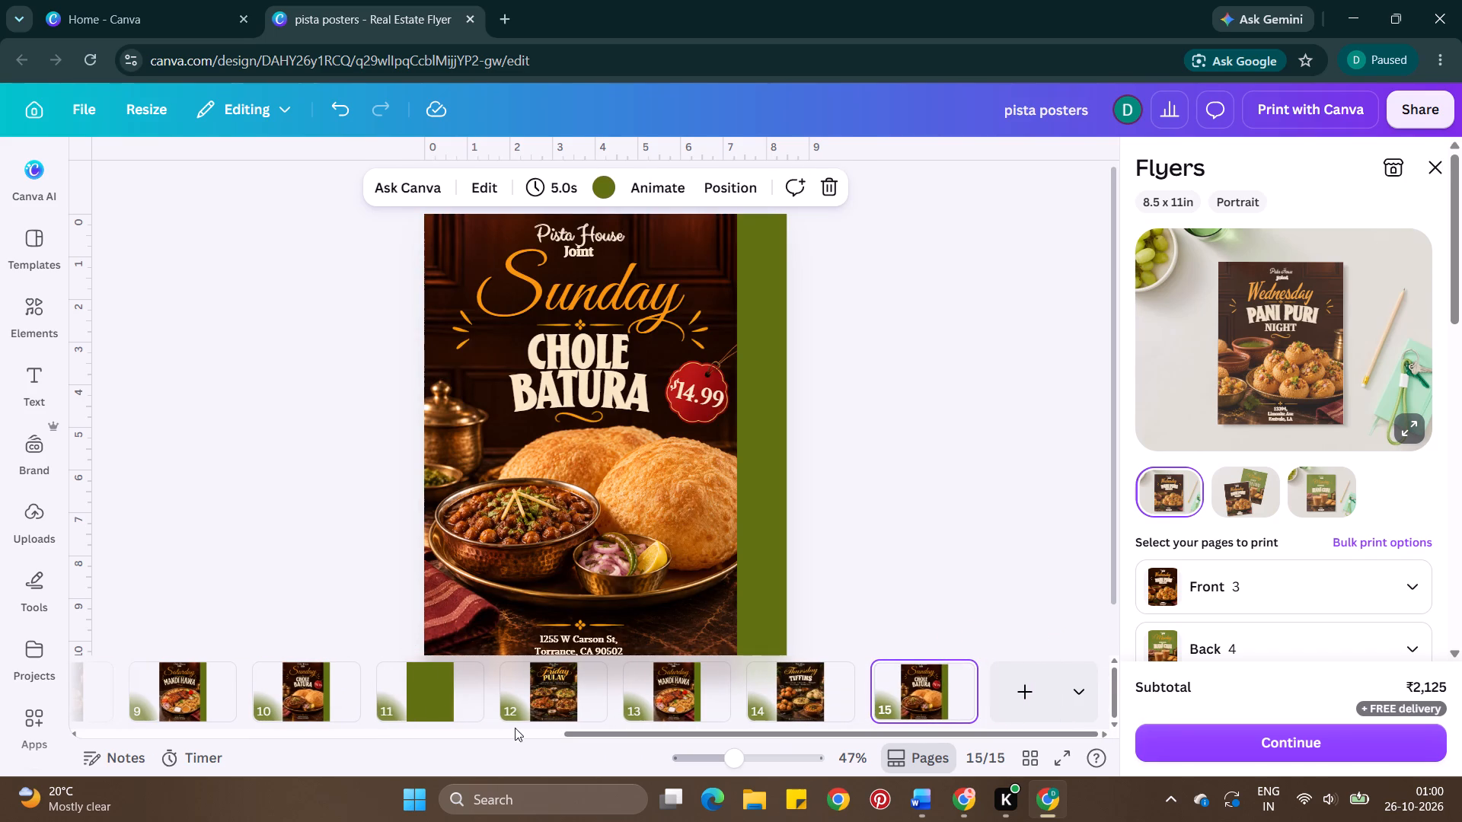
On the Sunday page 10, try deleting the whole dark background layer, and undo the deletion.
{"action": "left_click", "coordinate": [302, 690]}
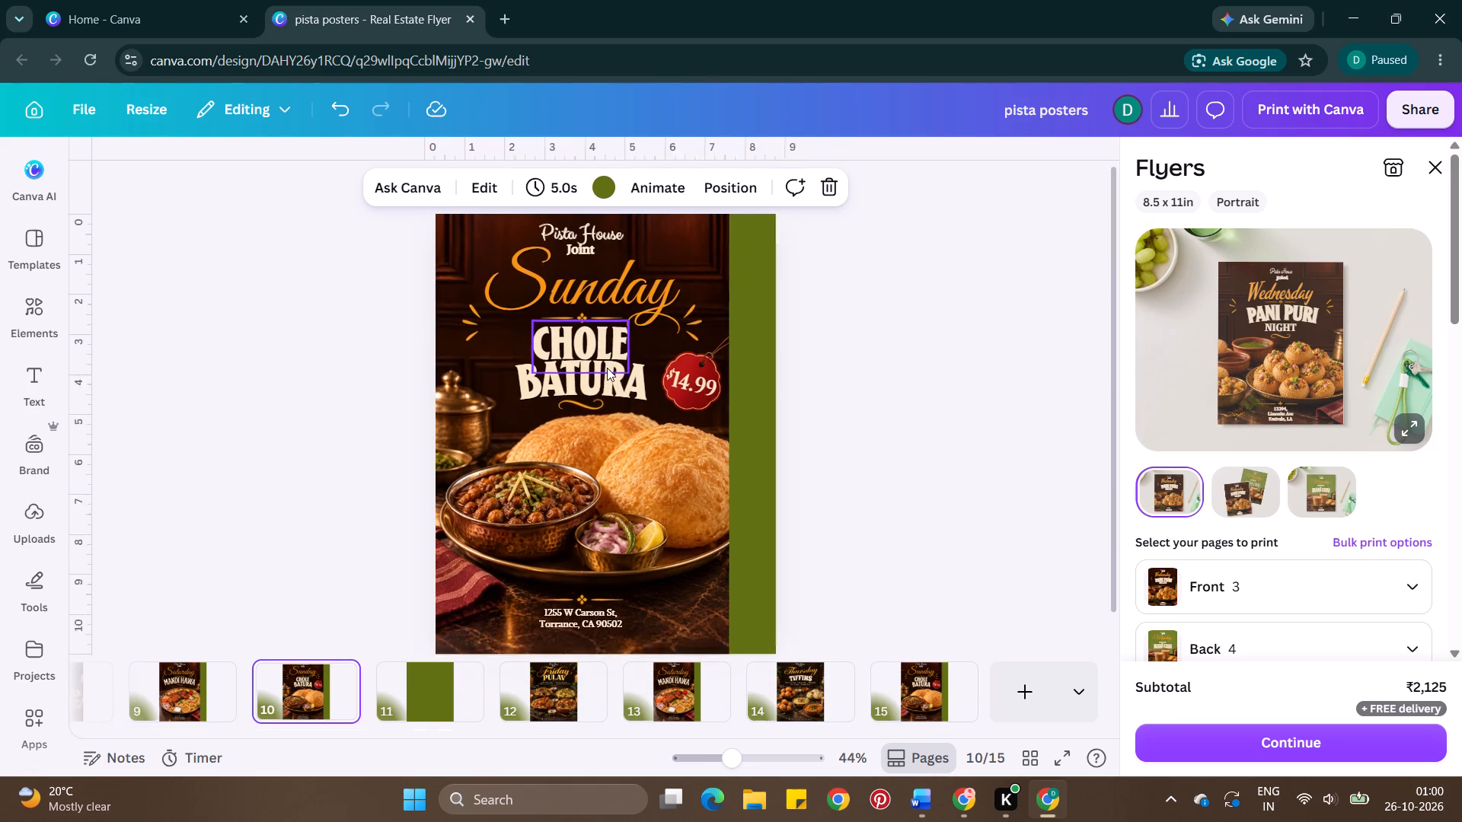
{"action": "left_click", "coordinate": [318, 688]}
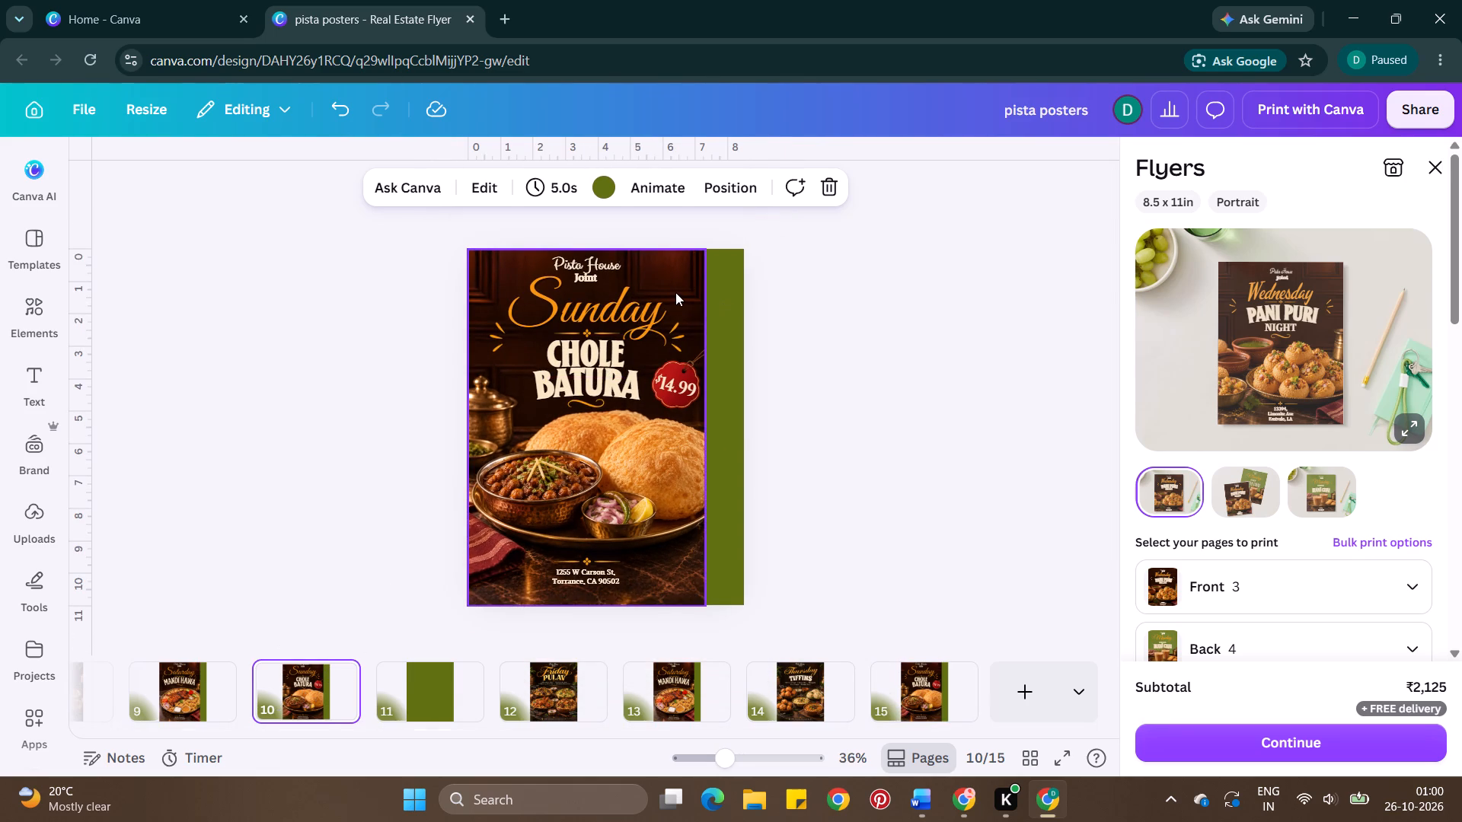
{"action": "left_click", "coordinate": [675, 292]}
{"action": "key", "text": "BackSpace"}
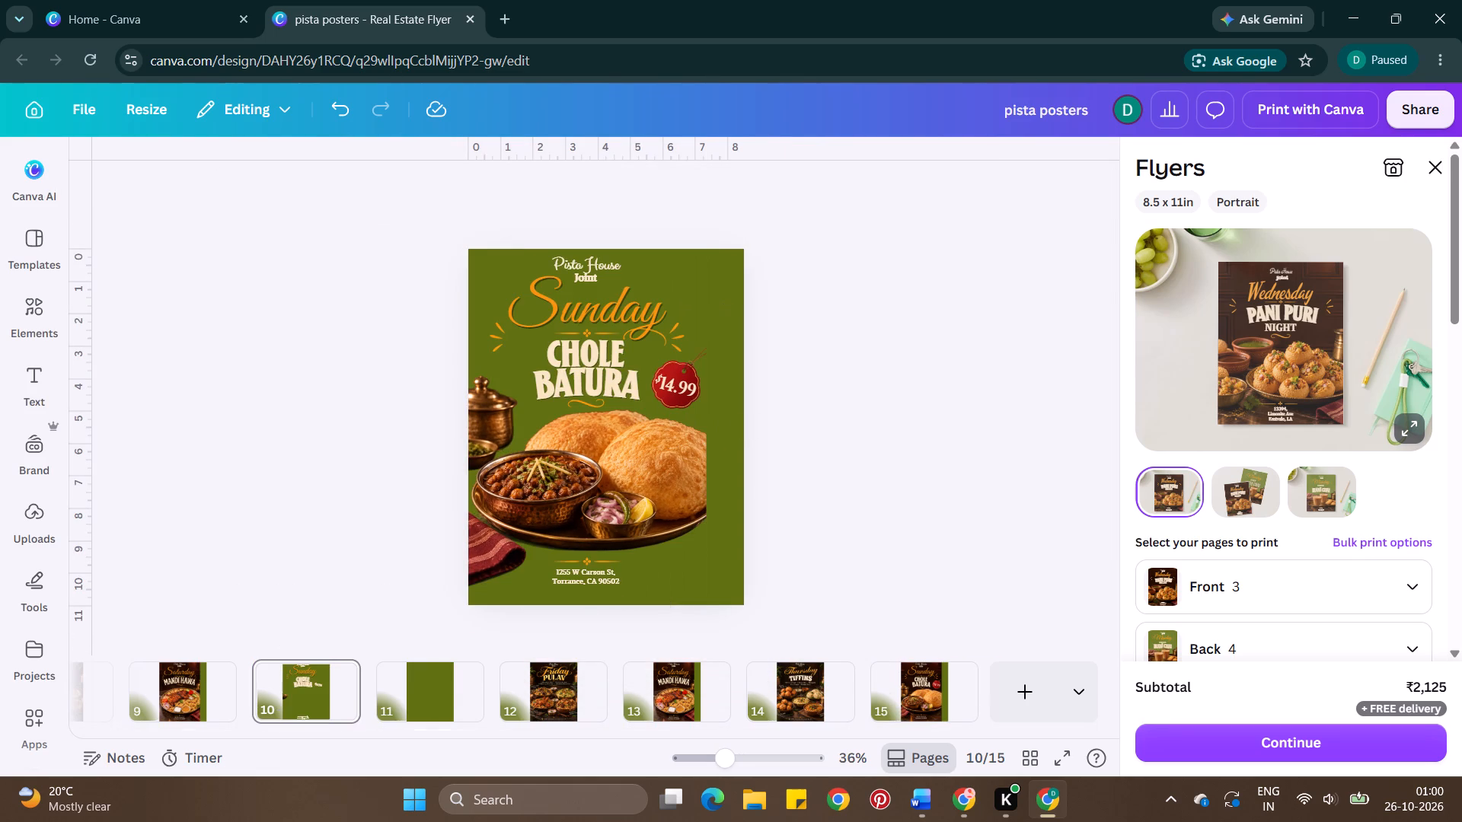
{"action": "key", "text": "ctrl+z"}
Crop the dark background layer on page 10 from its top edge down to about 4.6 in high, behind the food.
{"action": "left_click", "coordinate": [673, 281]}
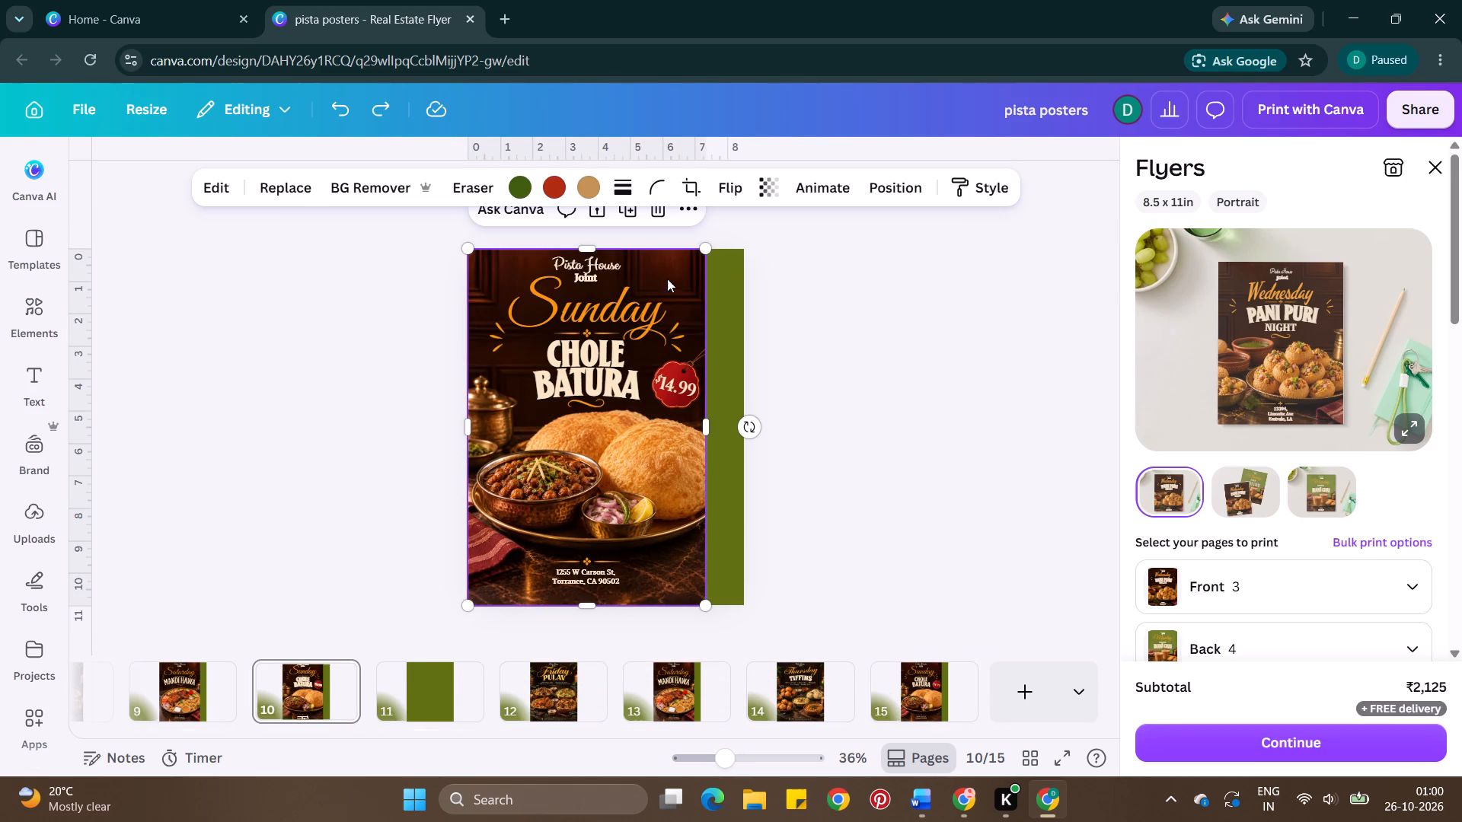
{"action": "left_click_drag", "start_coordinate": [580, 246], "coordinate": [626, 422]}
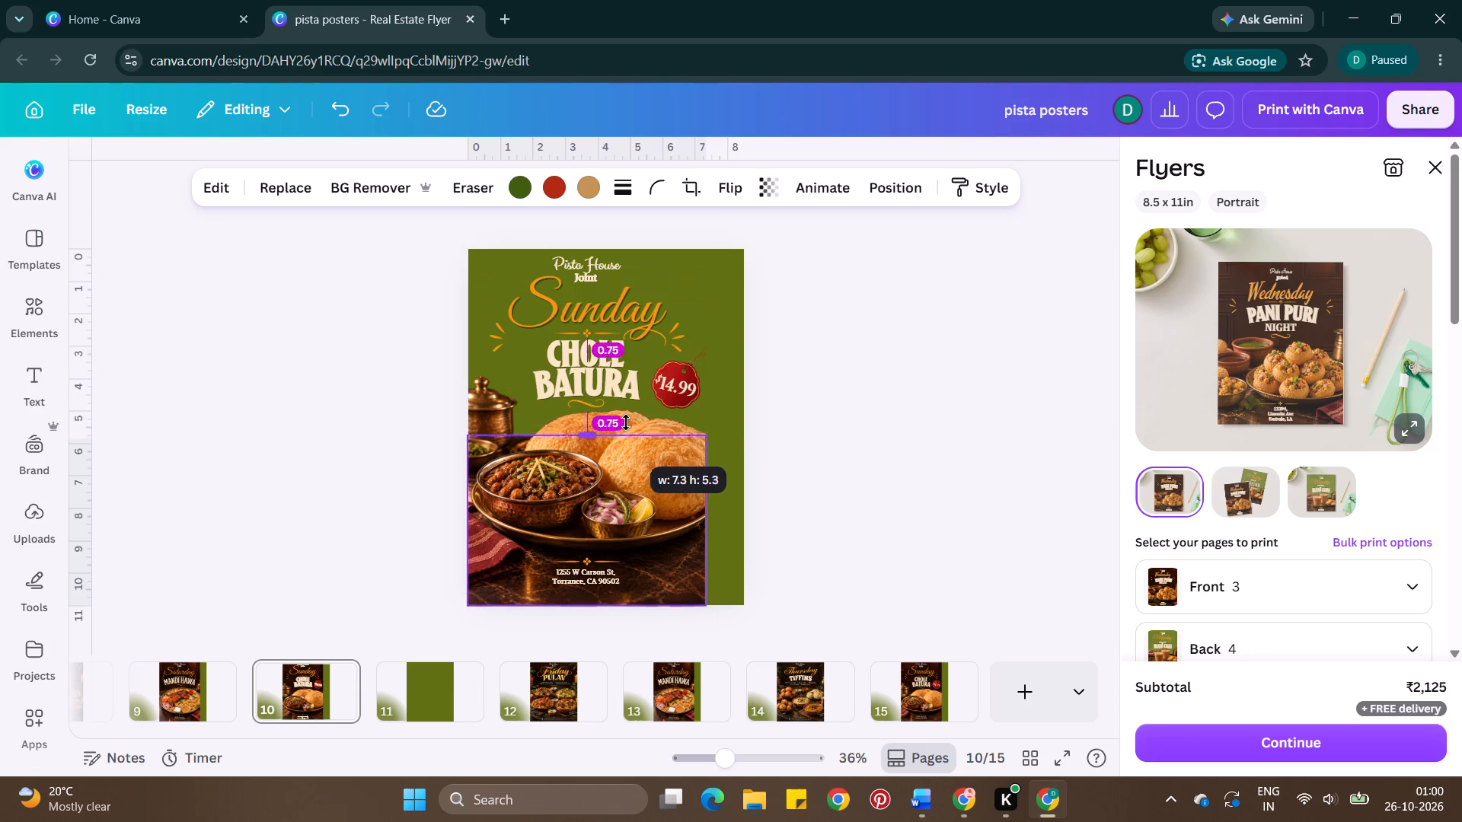
{"action": "left_click_drag", "start_coordinate": [626, 422], "coordinate": [625, 454]}
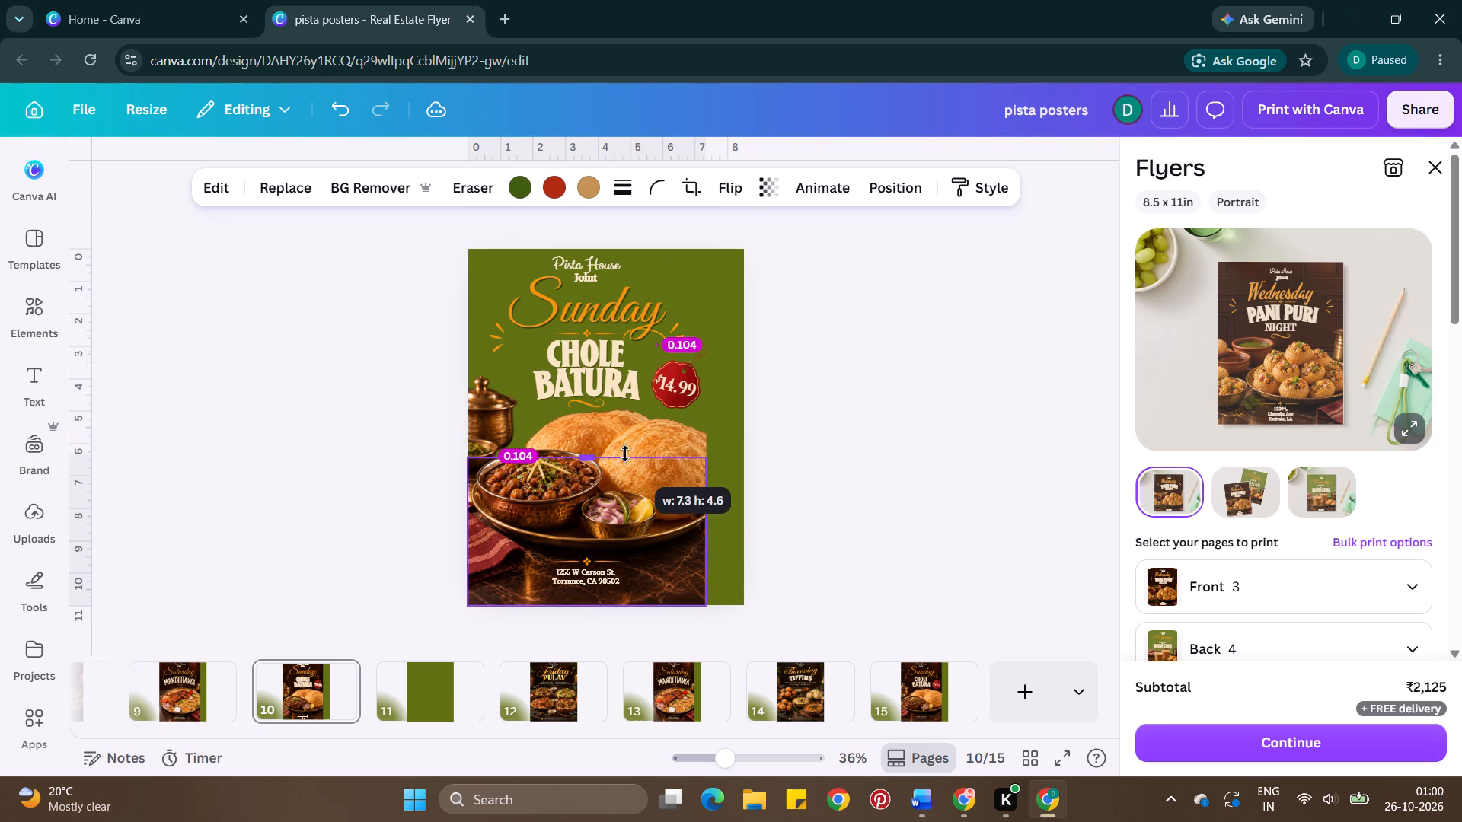
{"action": "left_click_drag", "start_coordinate": [625, 454], "coordinate": [625, 451]}
Move the brass pot slightly down toward the food on the Sunday poster.
{"action": "left_click_drag", "start_coordinate": [477, 384], "coordinate": [482, 407]}
Enlarge the food, napkin, pot, background and address layers together to span the full page width, letting them overhang the bottom edge.
{"action": "left_click_drag", "start_coordinate": [388, 445], "coordinate": [693, 590]}
{"action": "left_click_drag", "start_coordinate": [707, 398], "coordinate": [752, 398]}
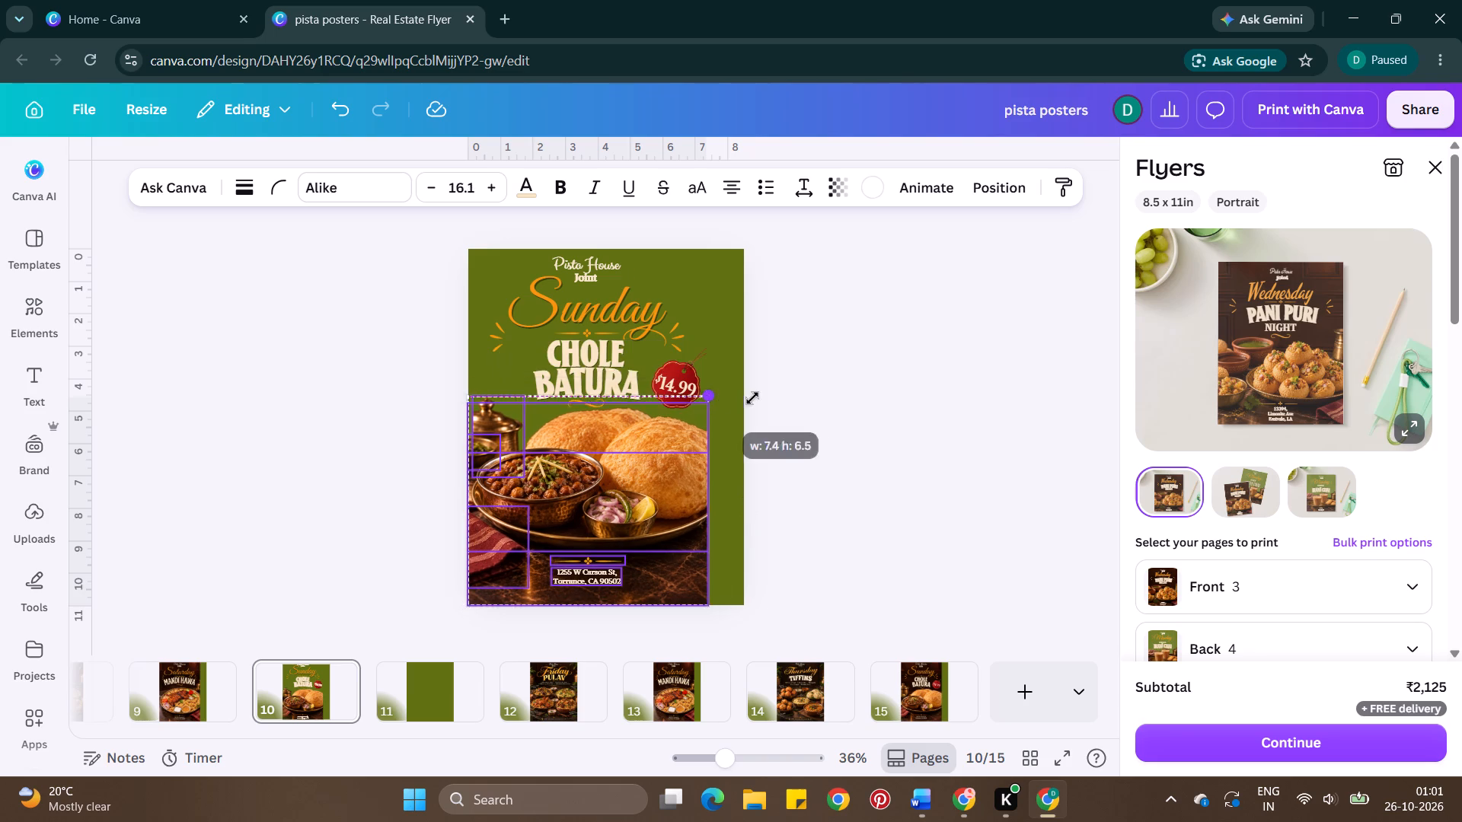
{"action": "left_click_drag", "start_coordinate": [752, 398], "coordinate": [777, 401]}
{"action": "left_click_drag", "start_coordinate": [720, 473], "coordinate": [722, 495]}
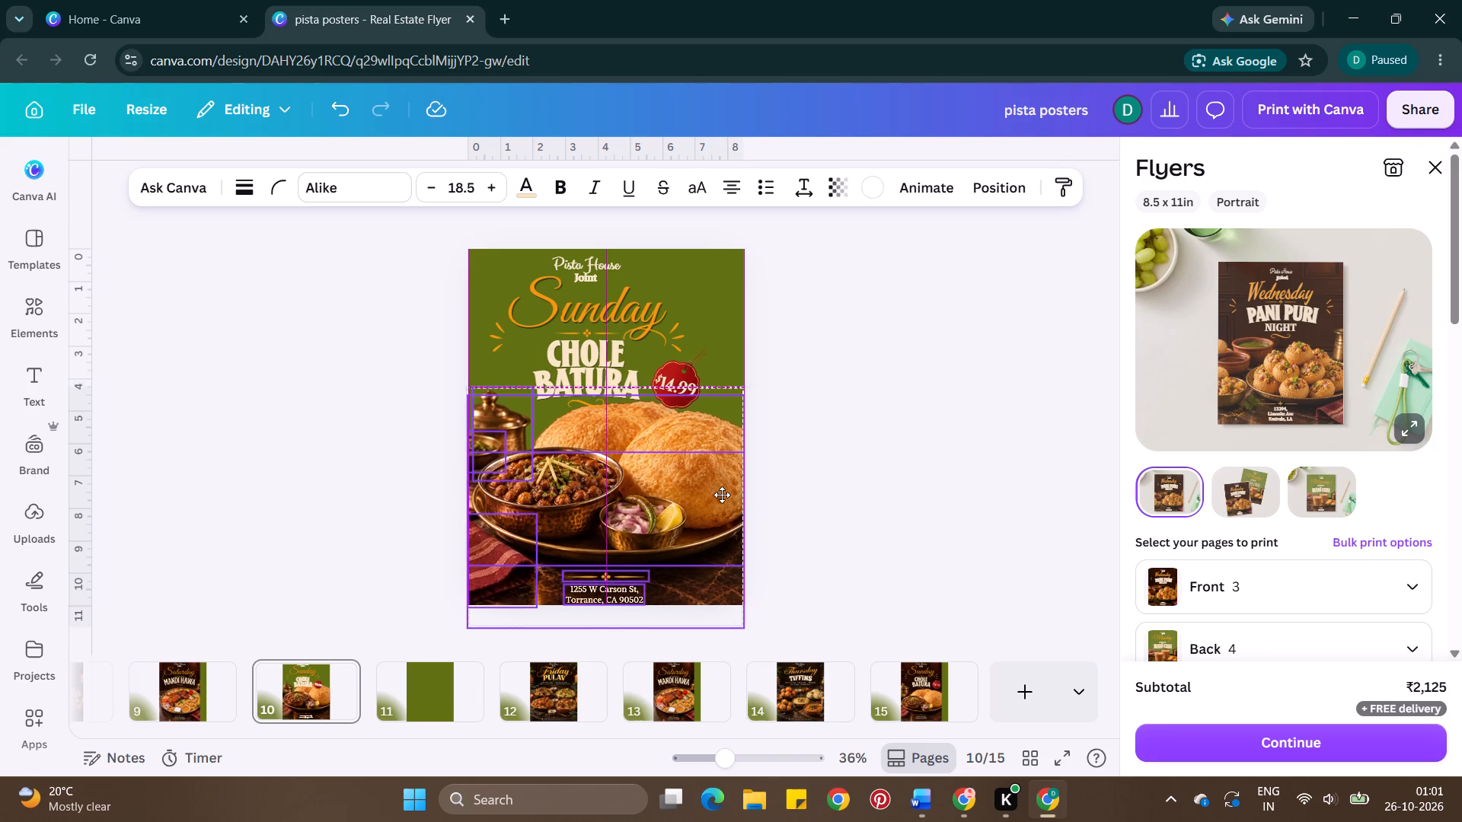
{"action": "left_click_drag", "start_coordinate": [722, 495], "coordinate": [720, 492]}
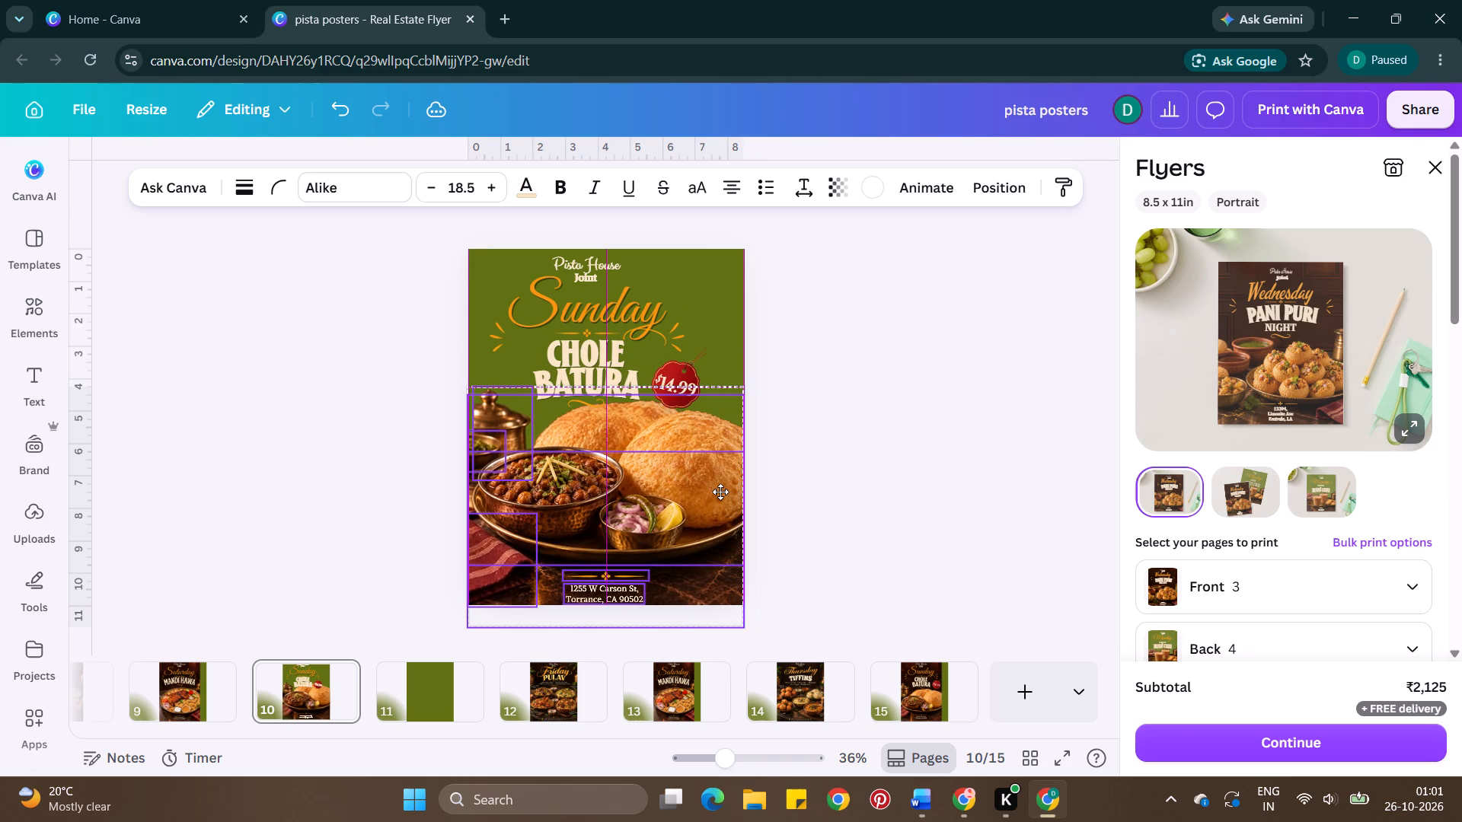
{"action": "left_click_drag", "start_coordinate": [720, 492], "coordinate": [720, 494]}
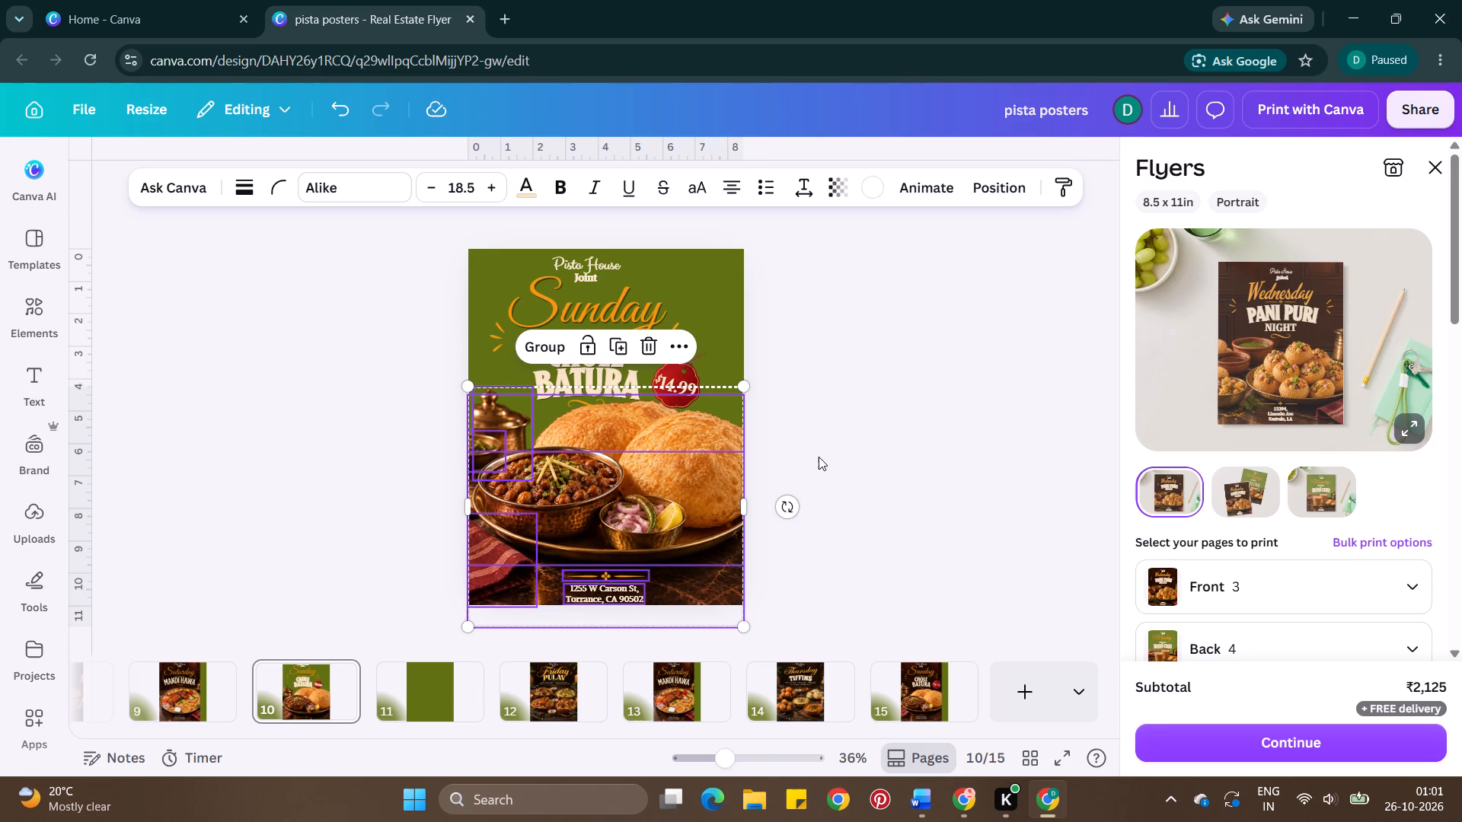
{"action": "double_click", "coordinate": [819, 457]}
Delete the small ornamental divider and the address text at the bottom of the Sunday poster.
{"action": "left_click", "coordinate": [636, 578]}
{"action": "key", "text": "BackSpace"}
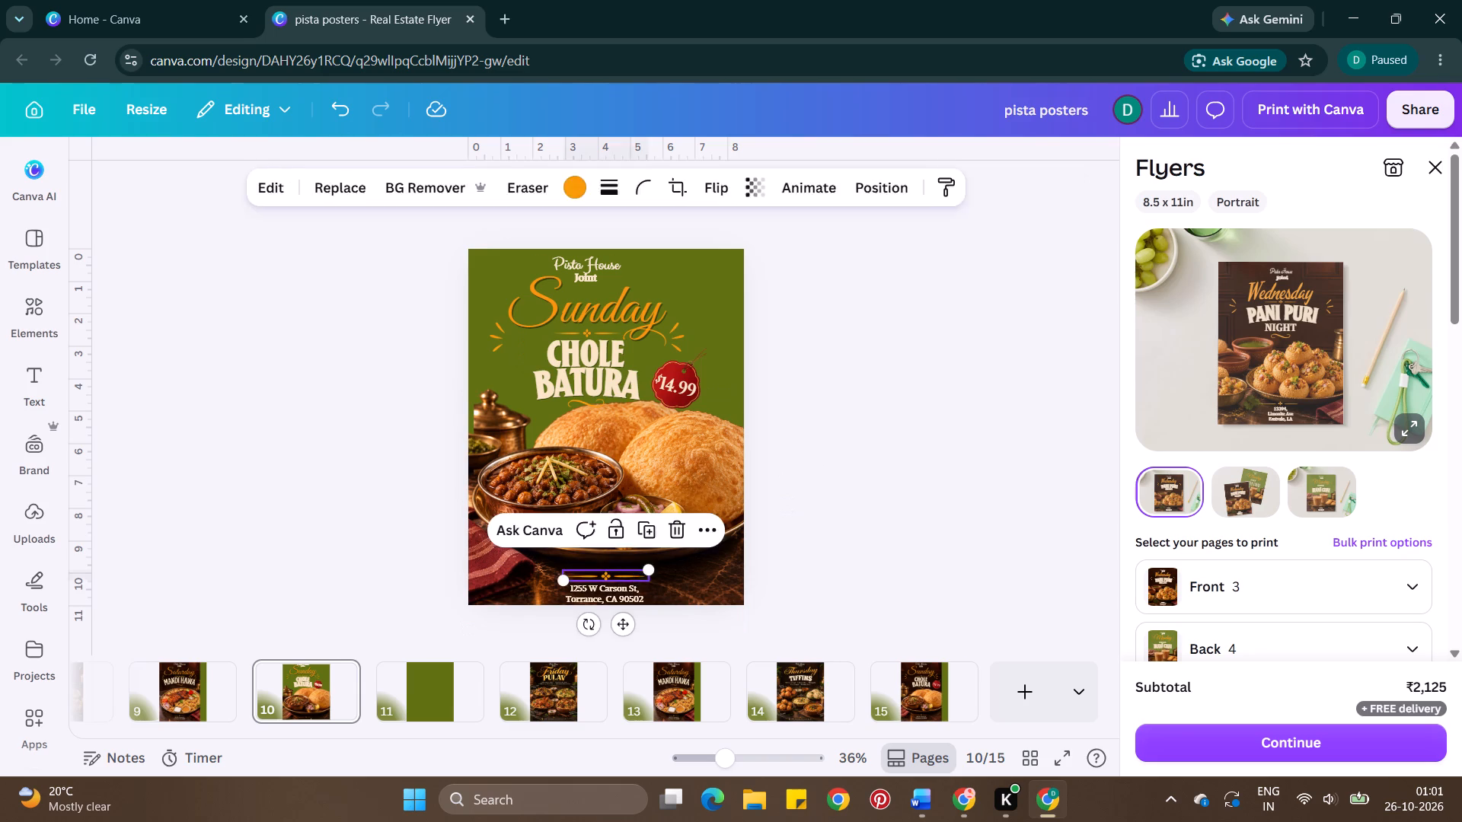
{"action": "left_click", "coordinate": [613, 605]}
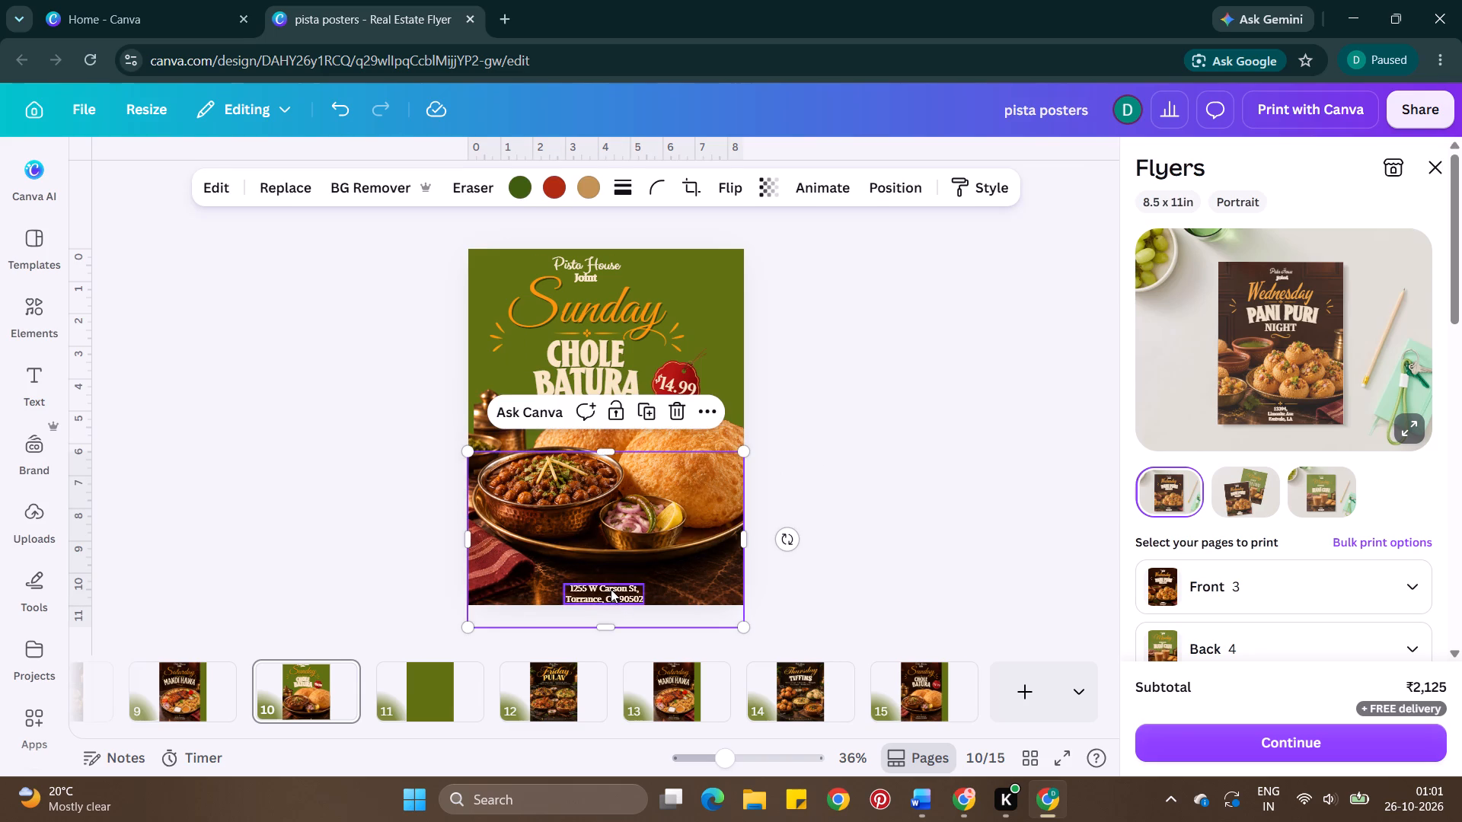
{"action": "left_click", "coordinate": [611, 589]}
{"action": "key", "text": "BackSpace"}
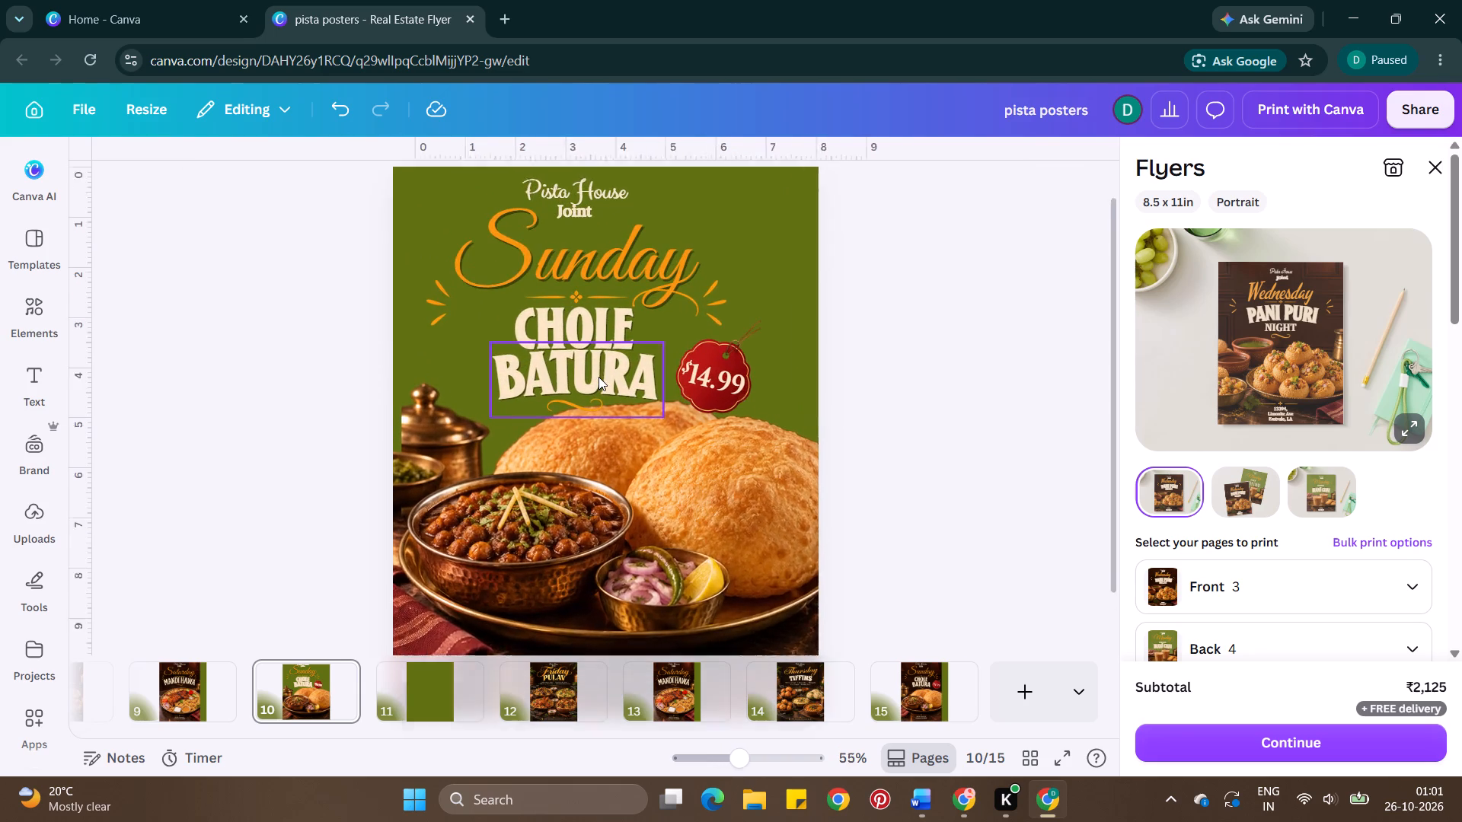
Shift the Pista House, Sunday and Chole Batura headings with their ornaments and the price tag rightward to centre the headings.
{"action": "scroll", "coordinate": [599, 377], "scroll_direction": "up", "scroll_amount": 1}
{"action": "left_click", "coordinate": [493, 212]}
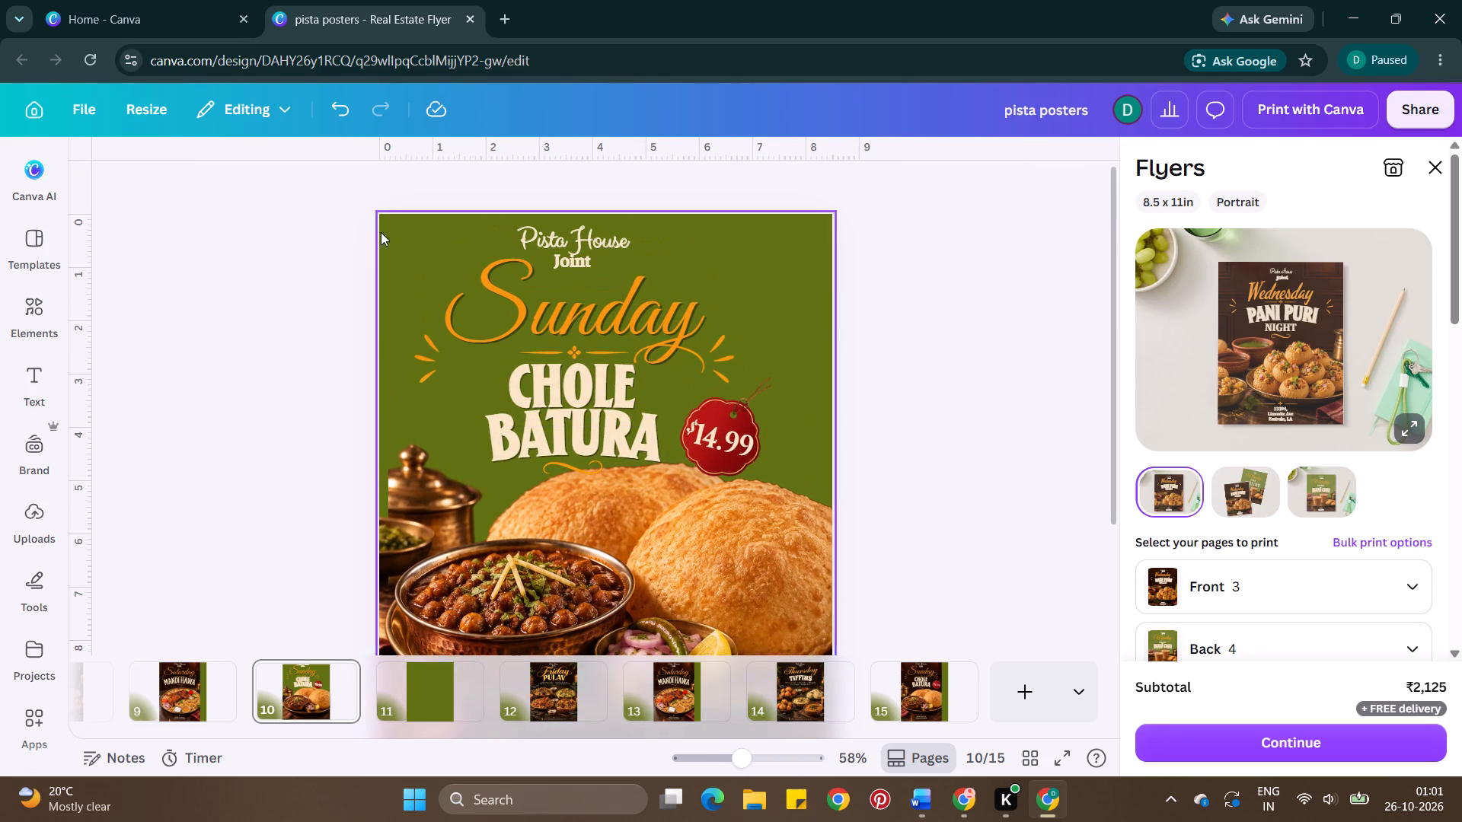
{"action": "left_click", "coordinate": [375, 215]}
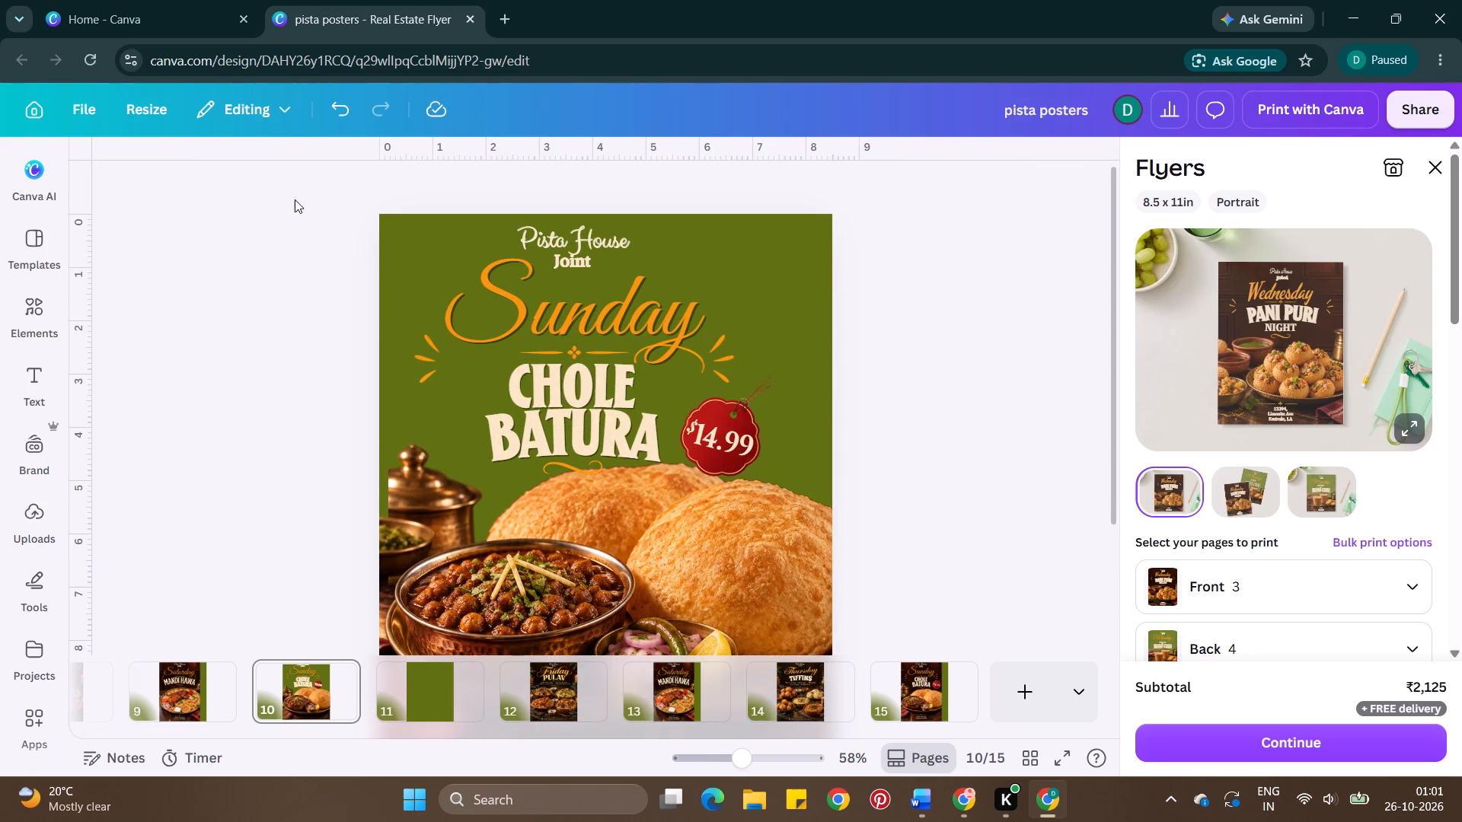
{"action": "left_click_drag", "start_coordinate": [295, 199], "coordinate": [747, 438]}
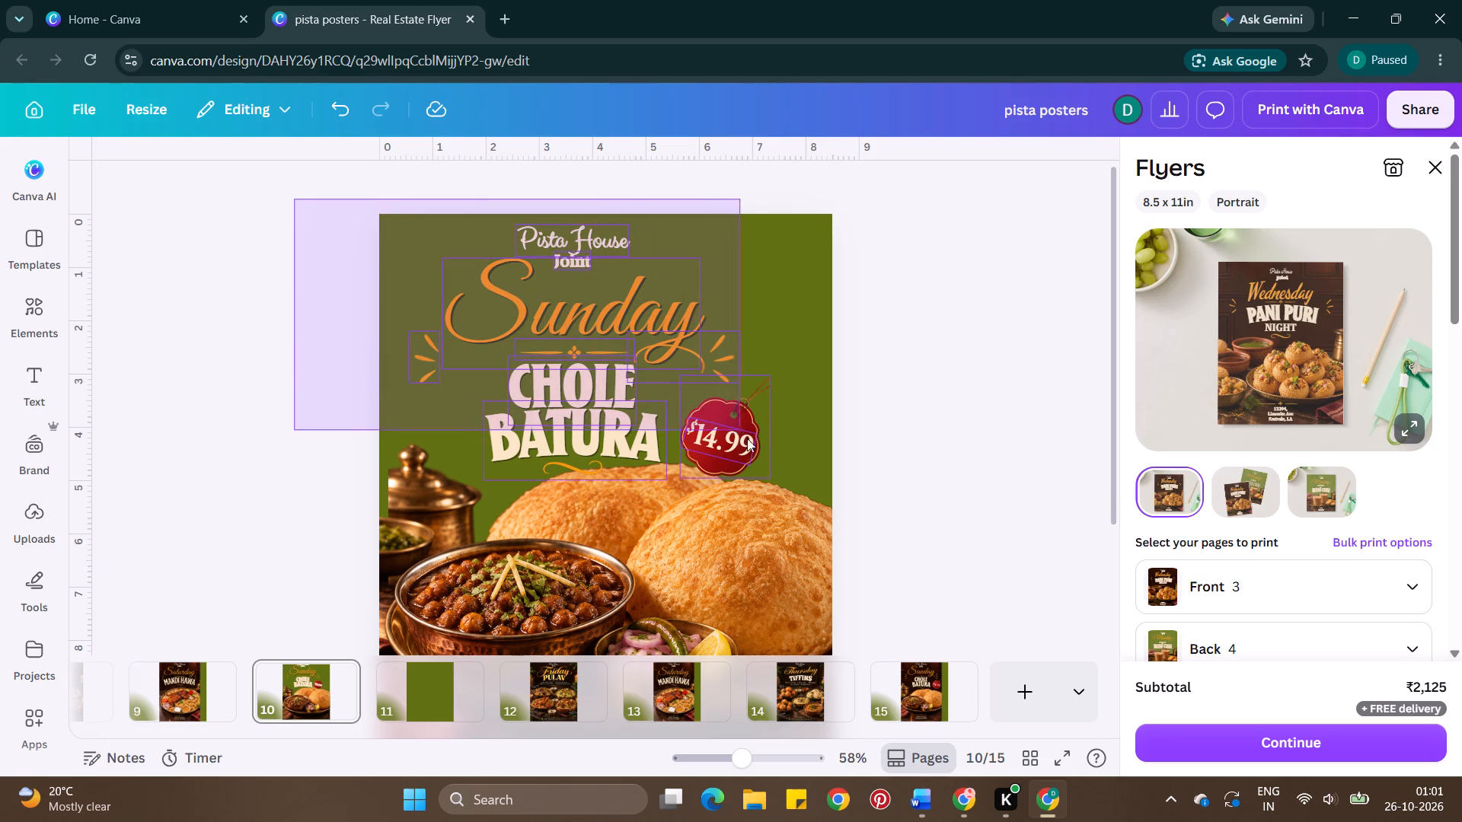
{"action": "left_click_drag", "start_coordinate": [747, 438], "coordinate": [741, 436]}
{"action": "left_click_drag", "start_coordinate": [683, 311], "coordinate": [726, 317]}
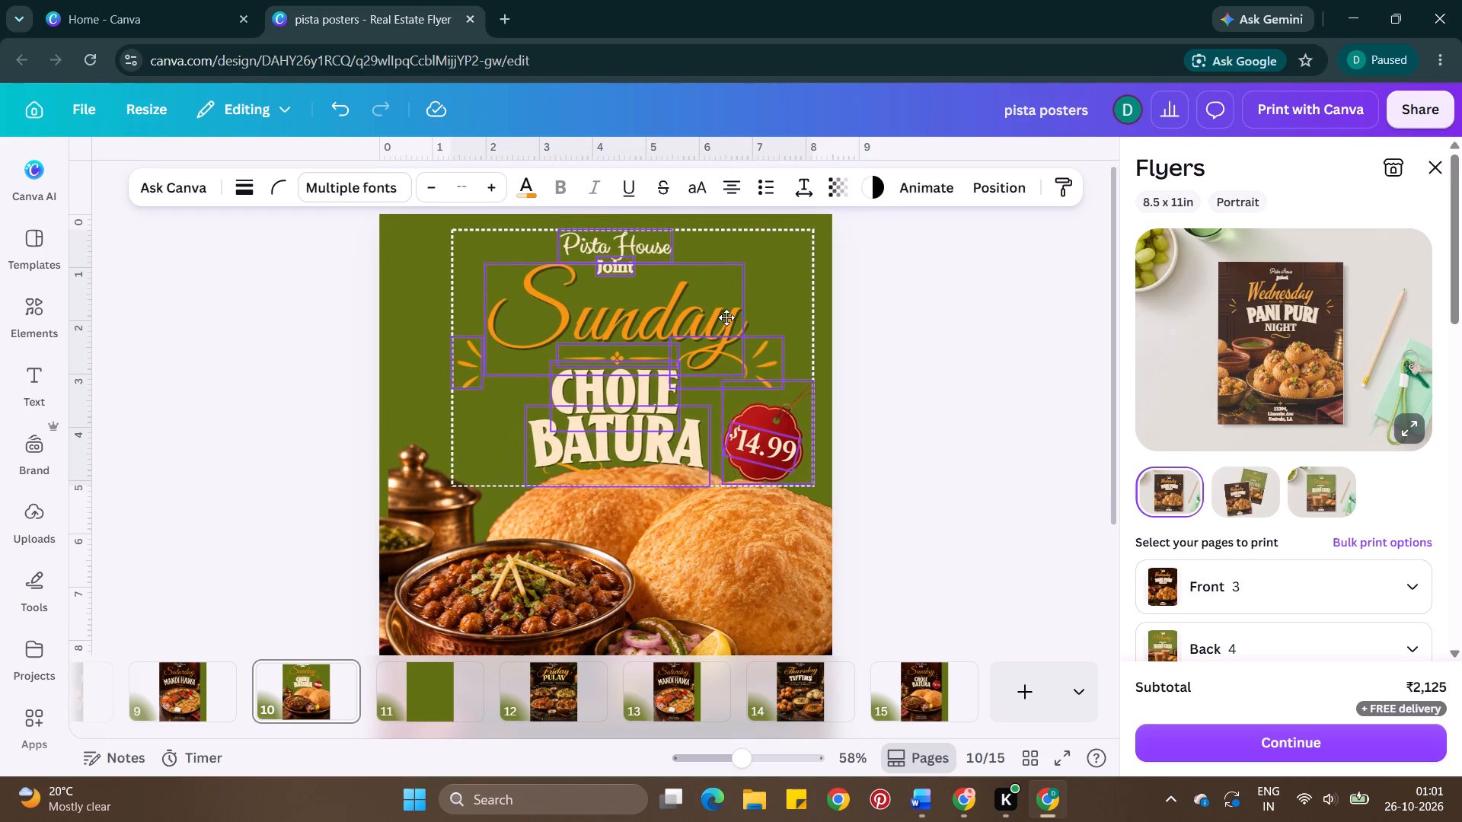
{"action": "left_click_drag", "start_coordinate": [726, 317], "coordinate": [717, 312]}
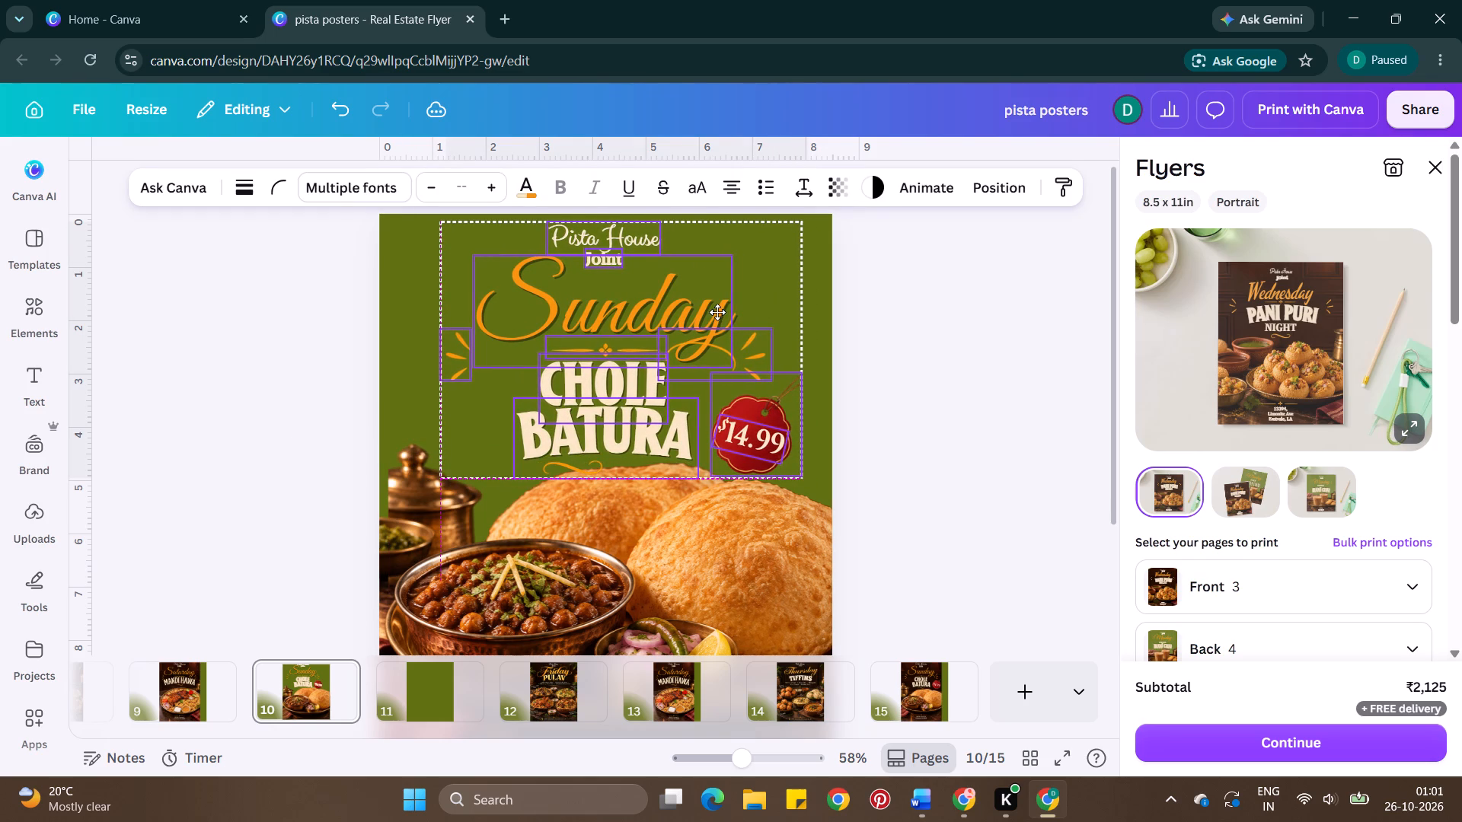
{"action": "left_click_drag", "start_coordinate": [717, 312], "coordinate": [720, 312]}
{"action": "left_click", "coordinate": [862, 339]}
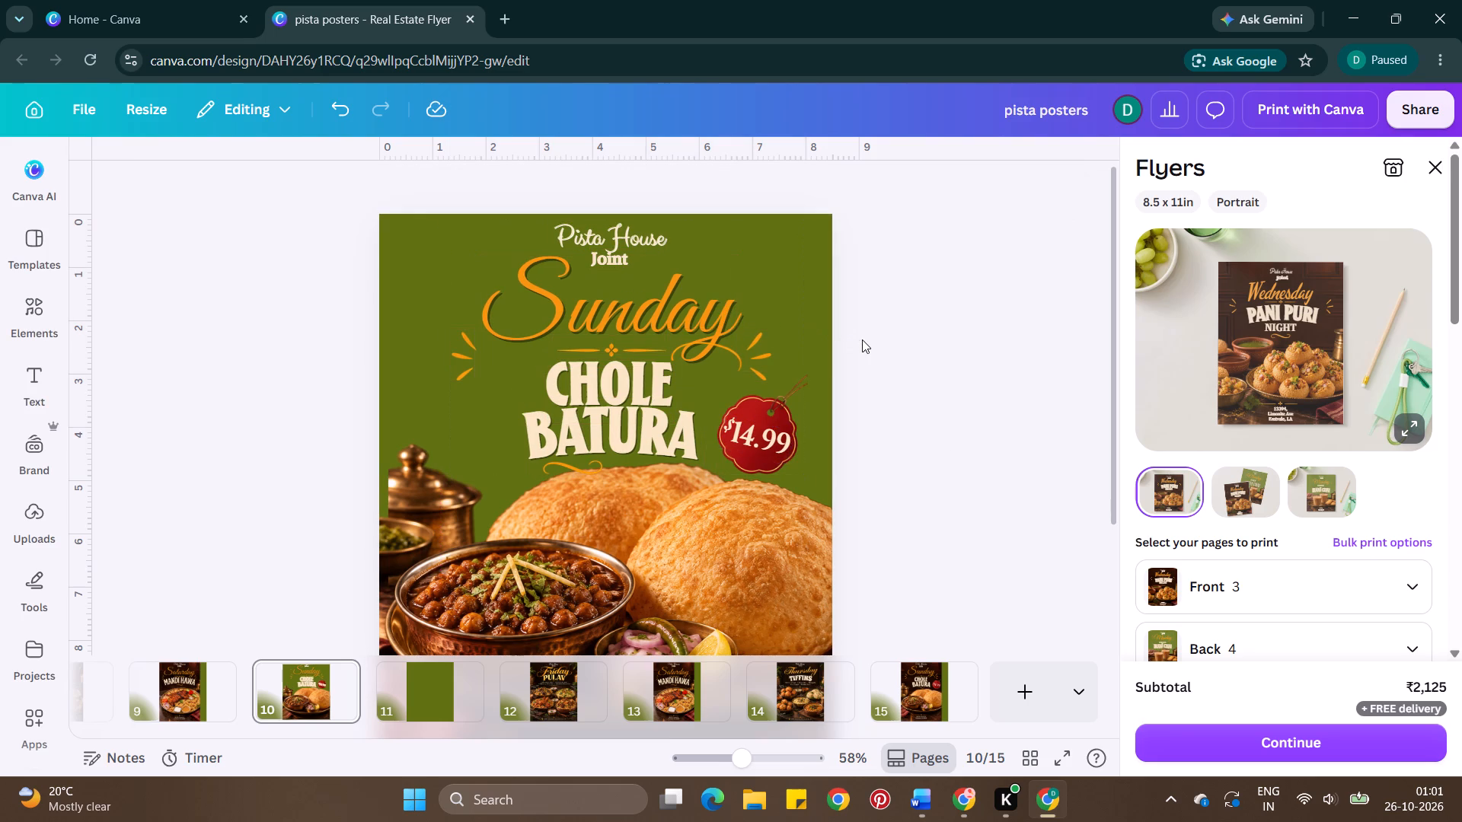
Move the $14.99 price tag and its text together to the poster's right edge, slightly higher.
{"action": "left_click_drag", "start_coordinate": [852, 376], "coordinate": [840, 387]}
{"action": "left_click_drag", "start_coordinate": [840, 387], "coordinate": [721, 443]}
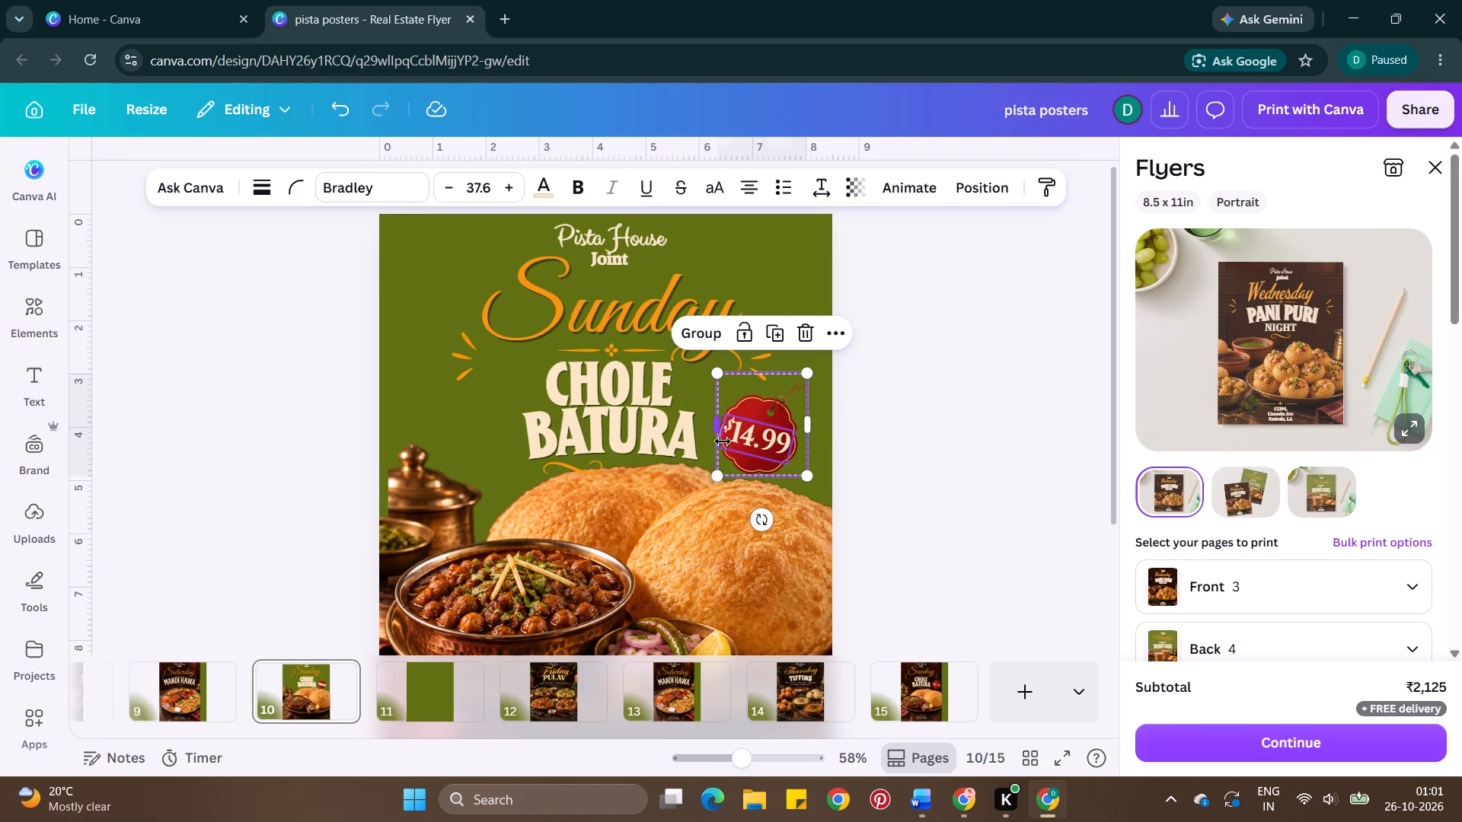
{"action": "left_click_drag", "start_coordinate": [765, 428], "coordinate": [793, 424]}
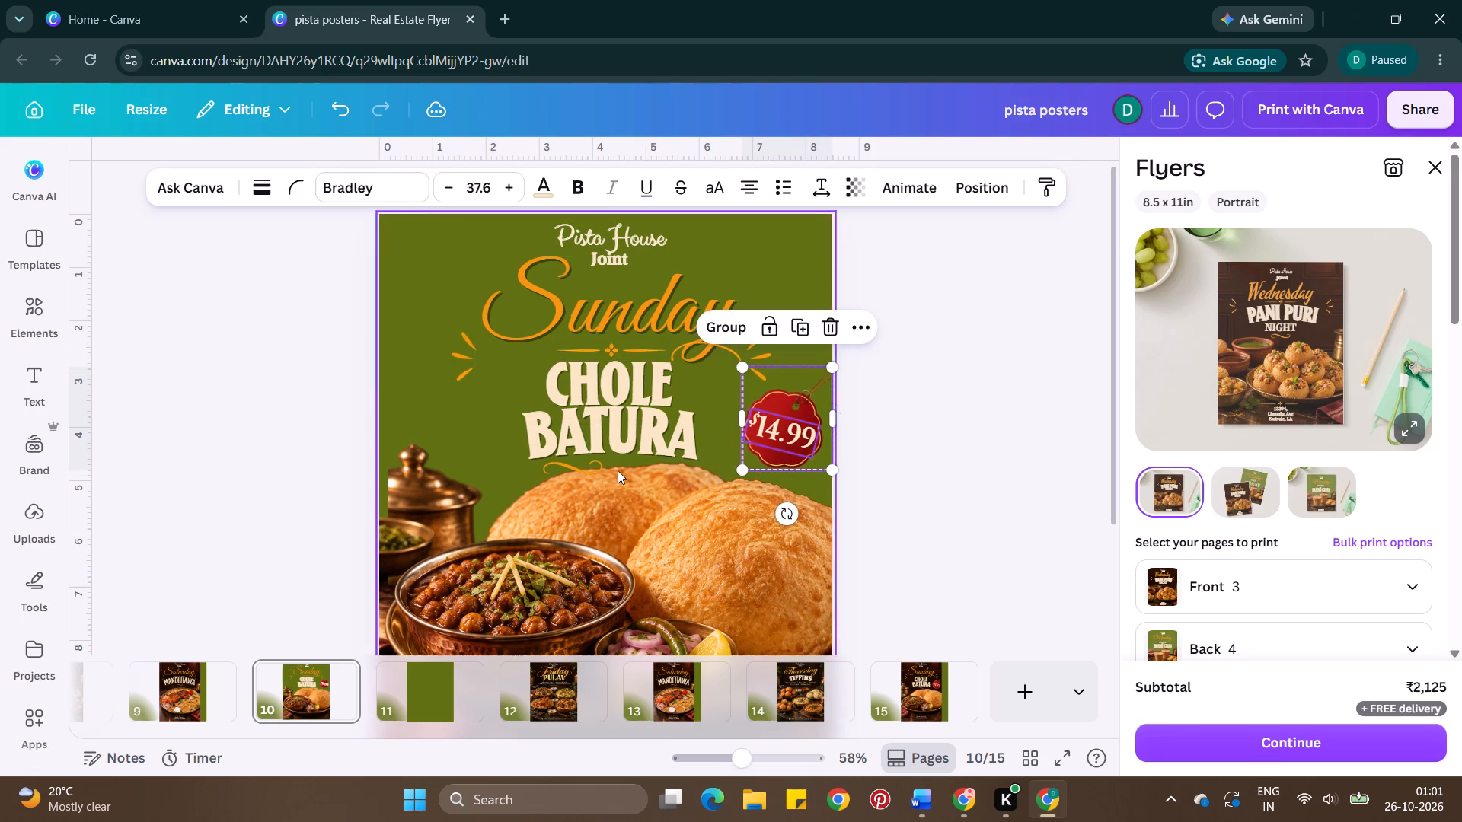
Move the orange swirl from beneath BATURA to its left side, shifting BATURA down for access and restoring it under CHOLE.
{"action": "left_click", "coordinate": [576, 468]}
{"action": "left_click_drag", "start_coordinate": [598, 457], "coordinate": [591, 460]}
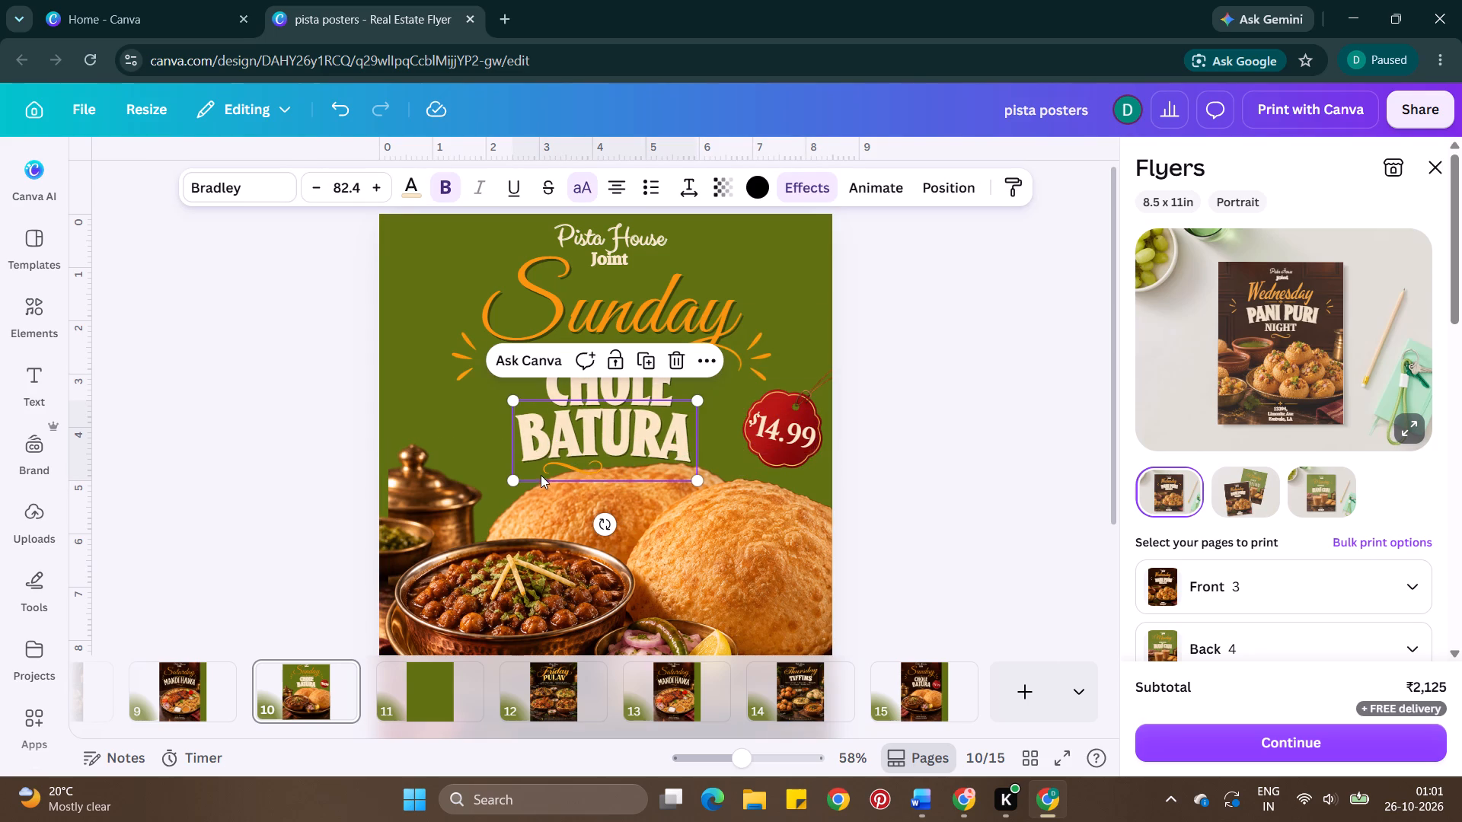
{"action": "left_click_drag", "start_coordinate": [629, 469], "coordinate": [633, 533]}
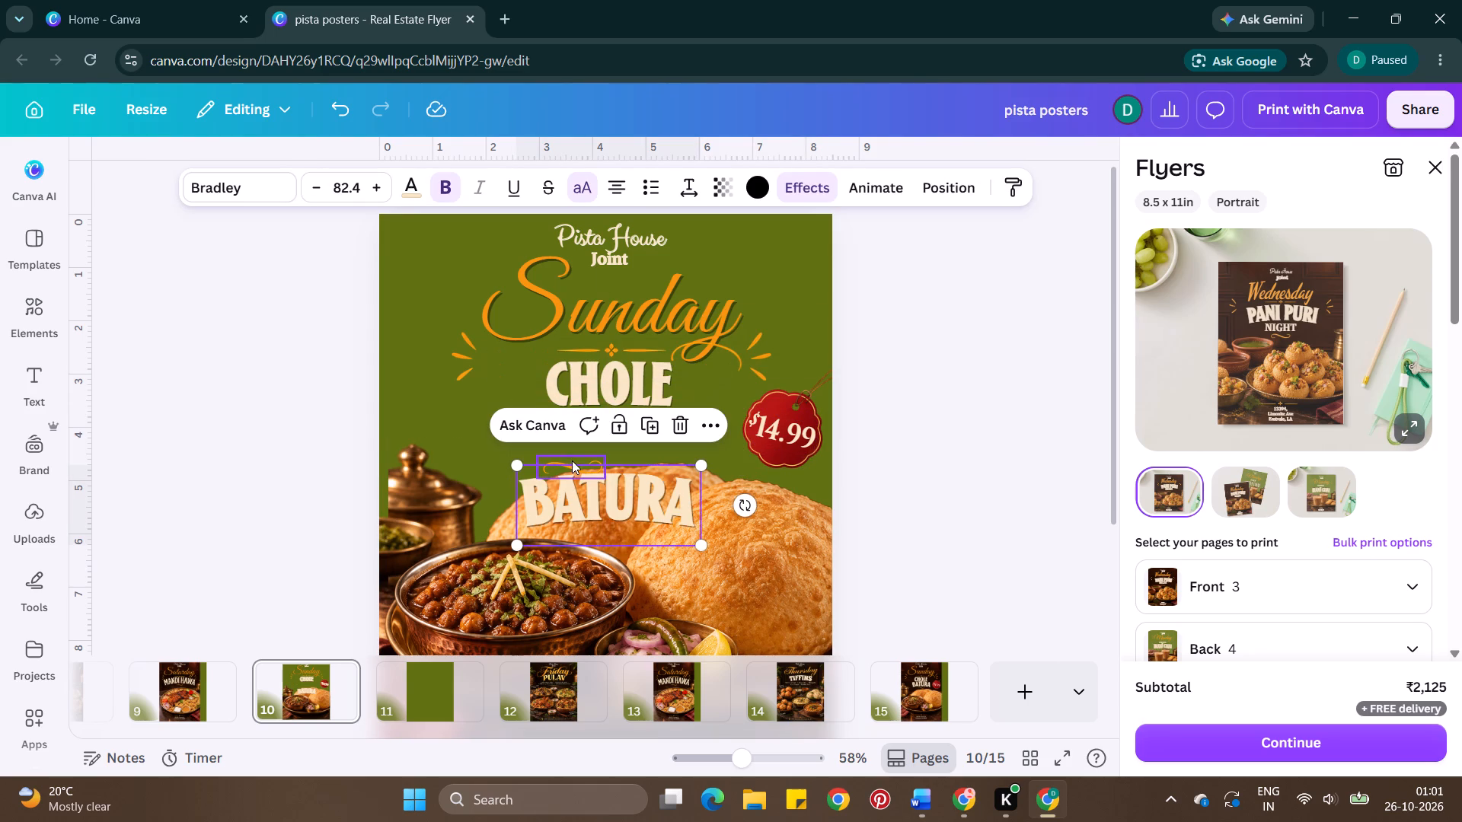
{"action": "left_click", "coordinate": [567, 457]}
{"action": "left_click_drag", "start_coordinate": [567, 457], "coordinate": [662, 458]}
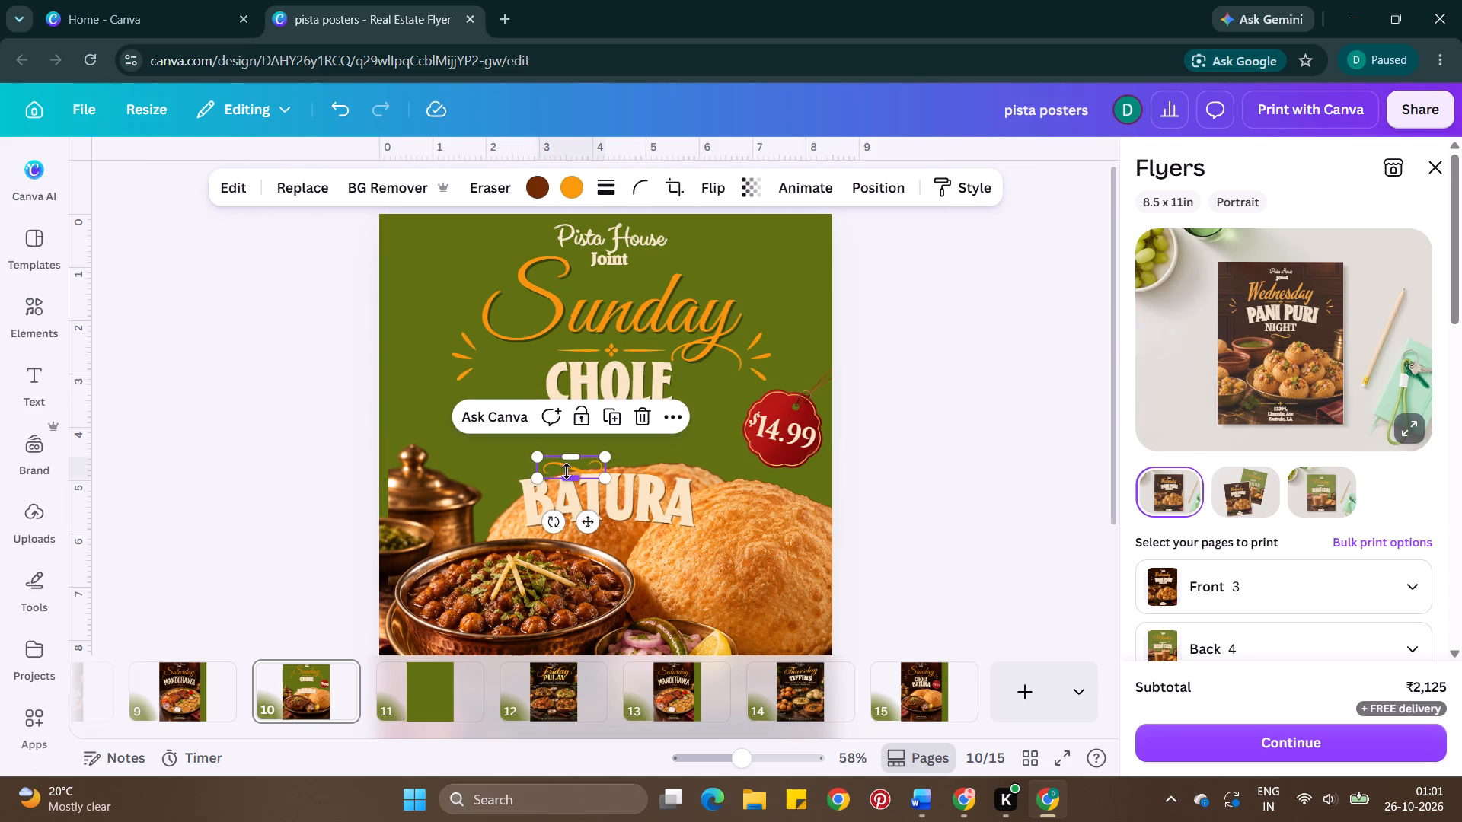
{"action": "left_click_drag", "start_coordinate": [554, 468], "coordinate": [467, 432]}
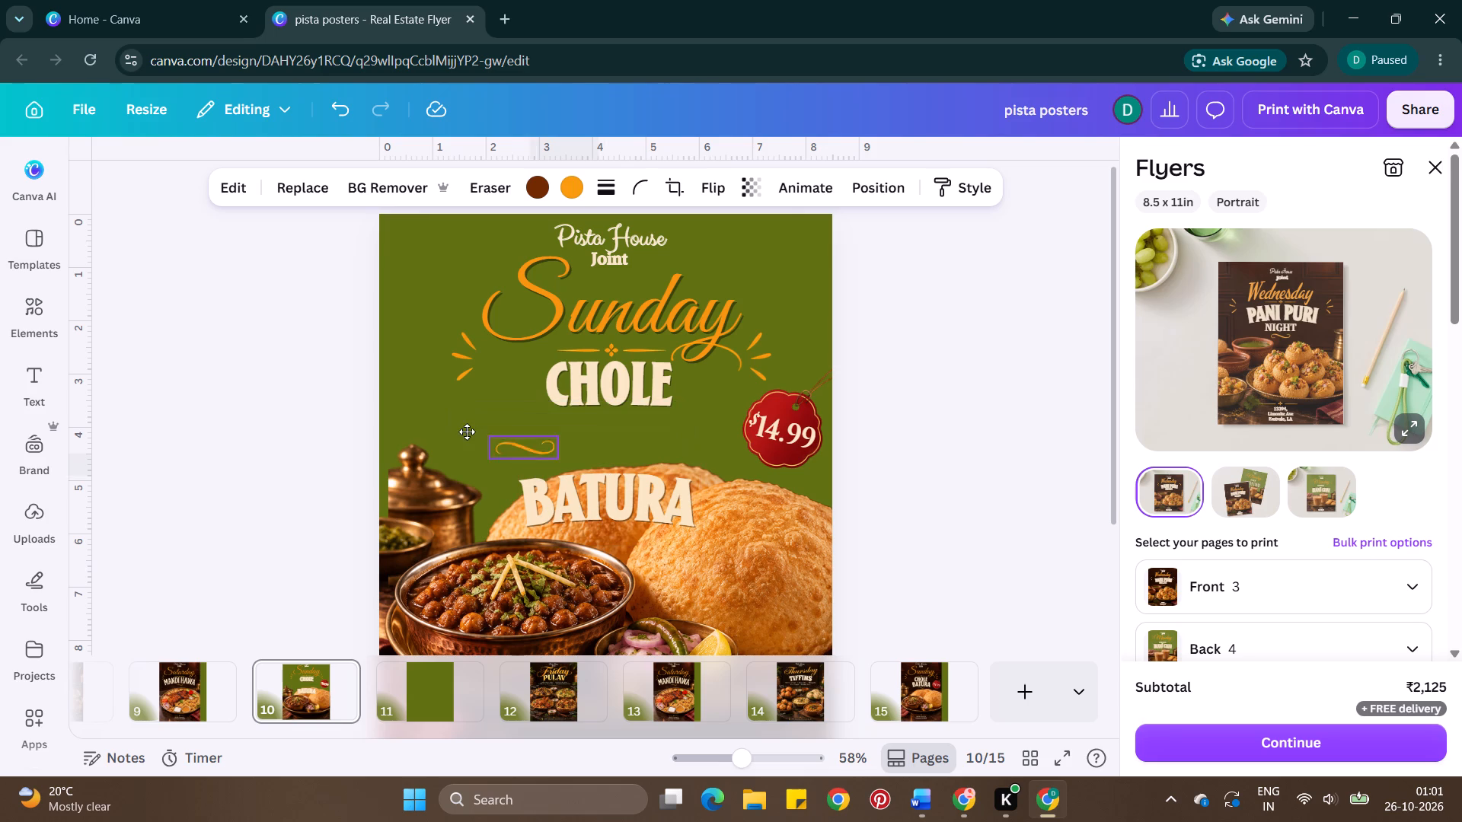
{"action": "left_click_drag", "start_coordinate": [467, 432], "coordinate": [461, 430]}
{"action": "left_click_drag", "start_coordinate": [599, 535], "coordinate": [601, 468]}
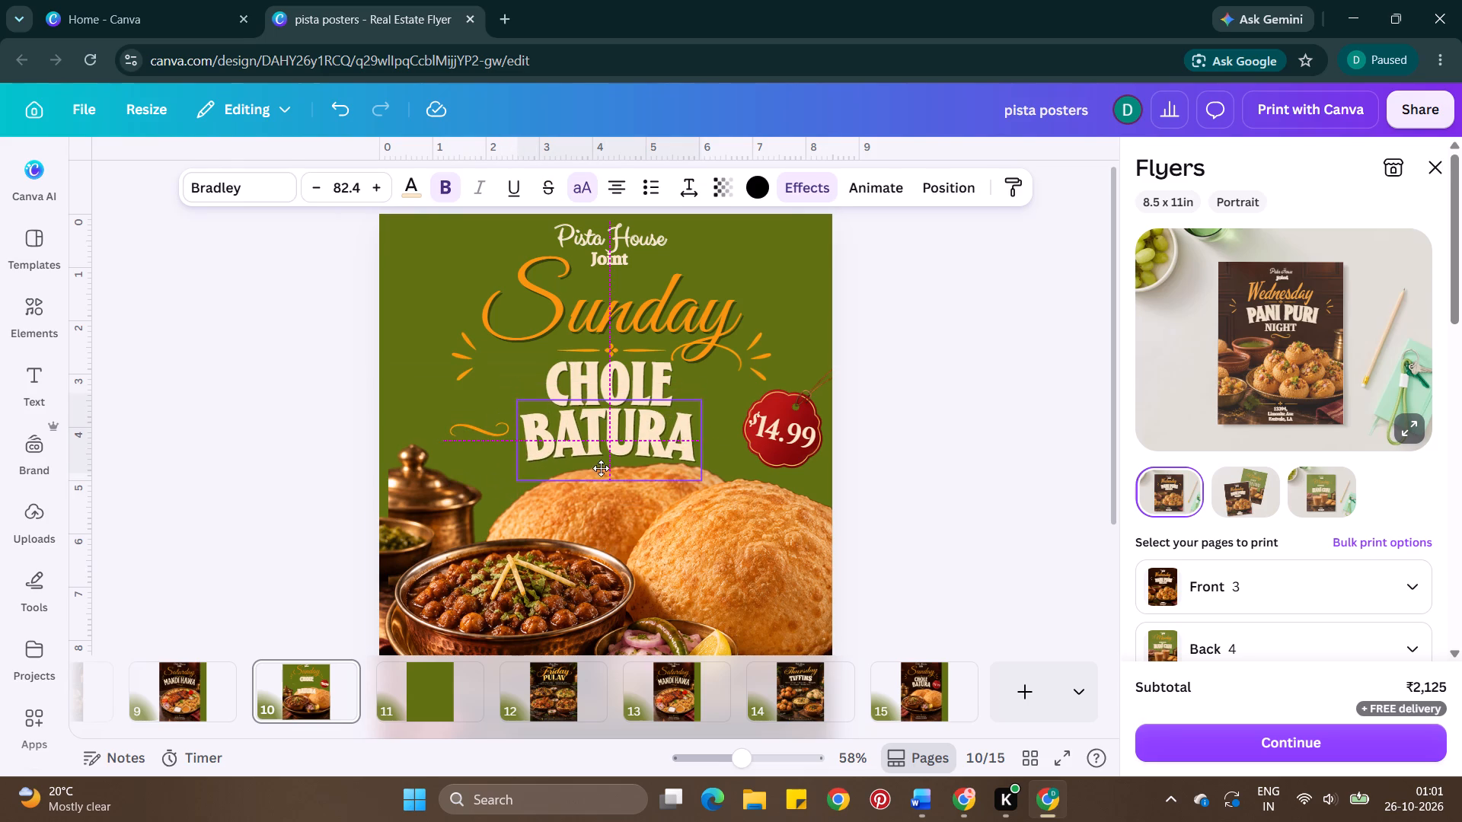
{"action": "left_click_drag", "start_coordinate": [601, 468], "coordinate": [601, 470]}
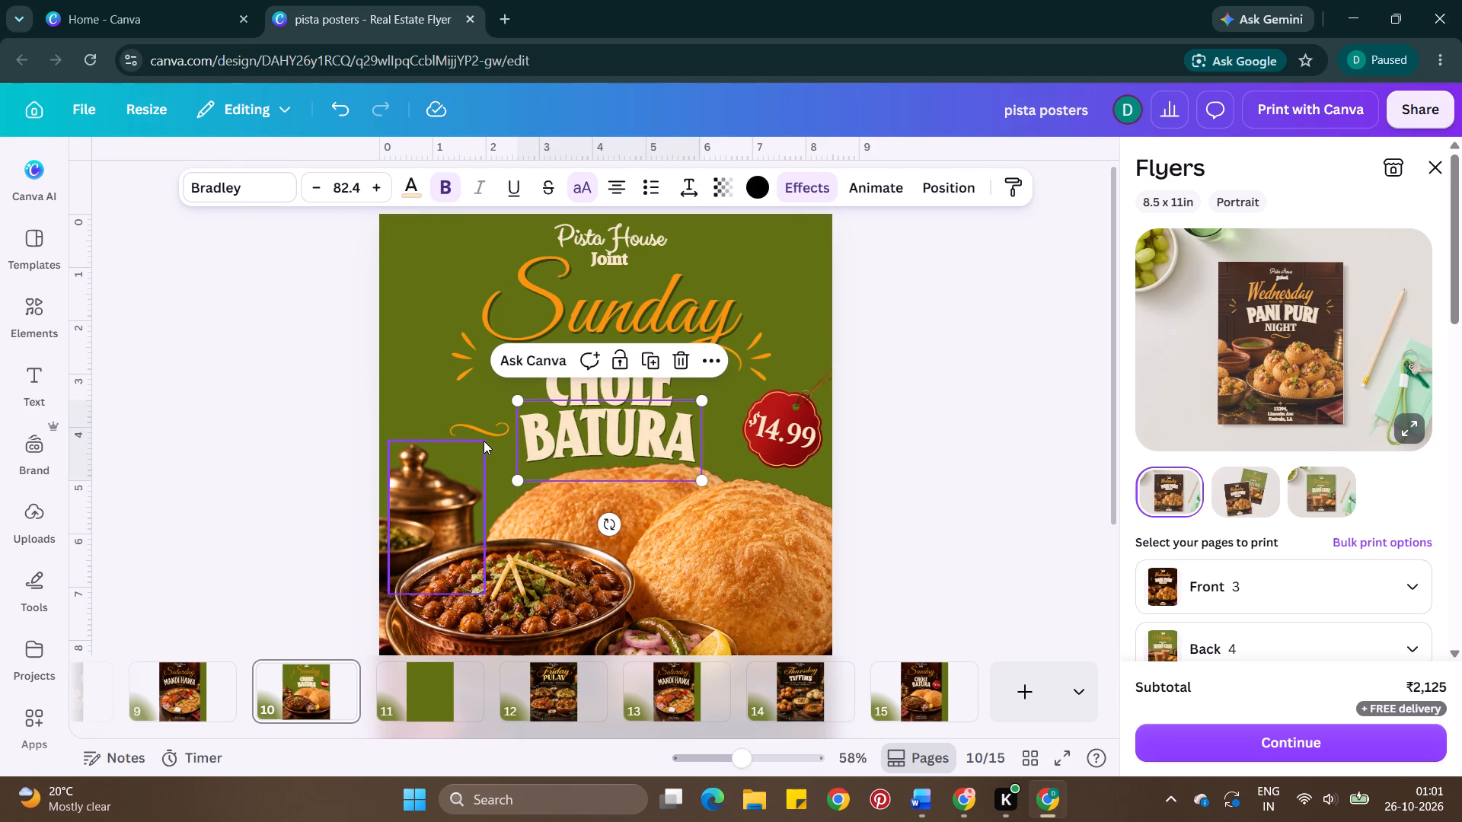
{"action": "double_click", "coordinate": [910, 442]}
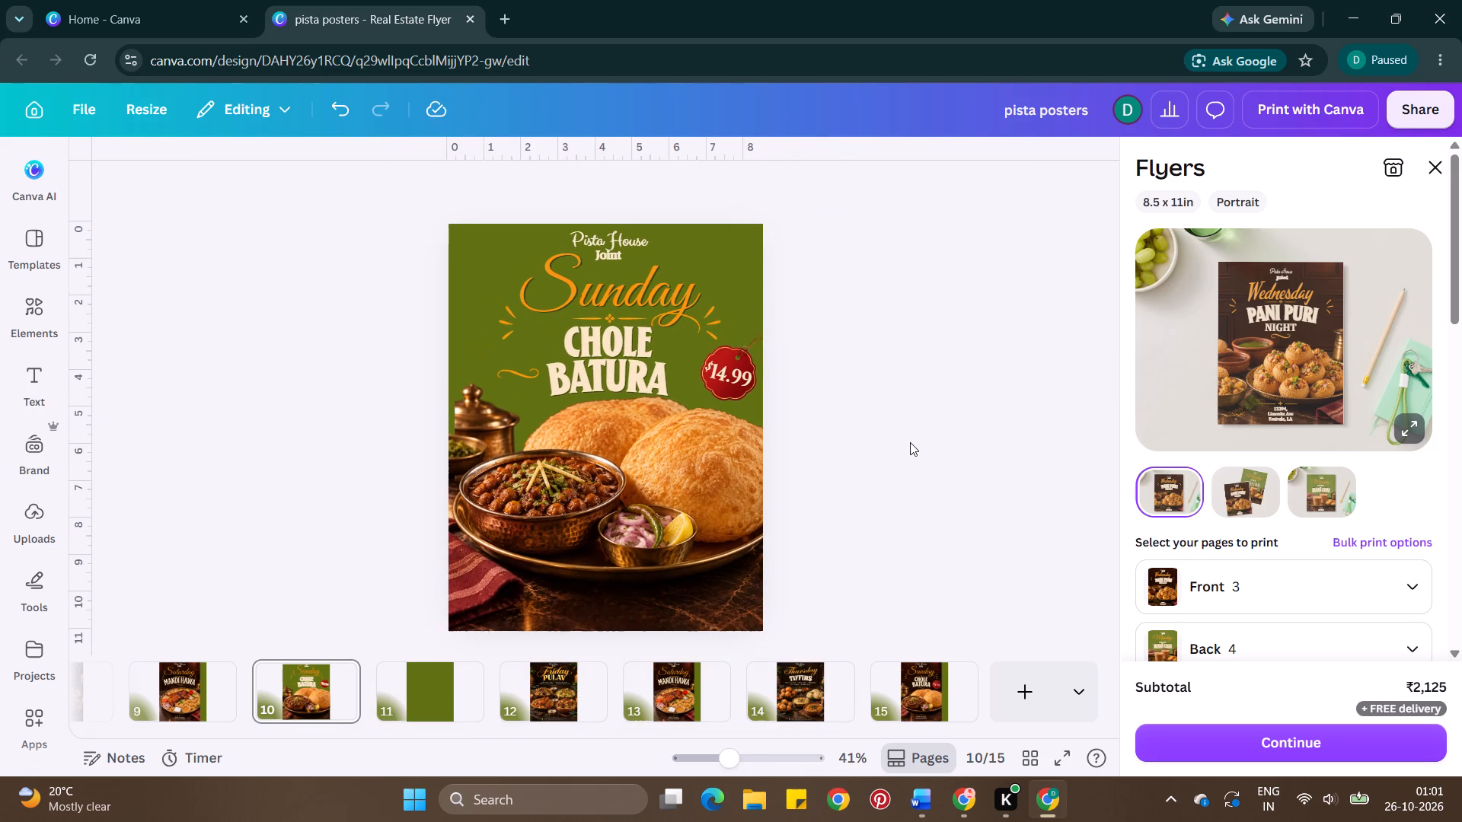
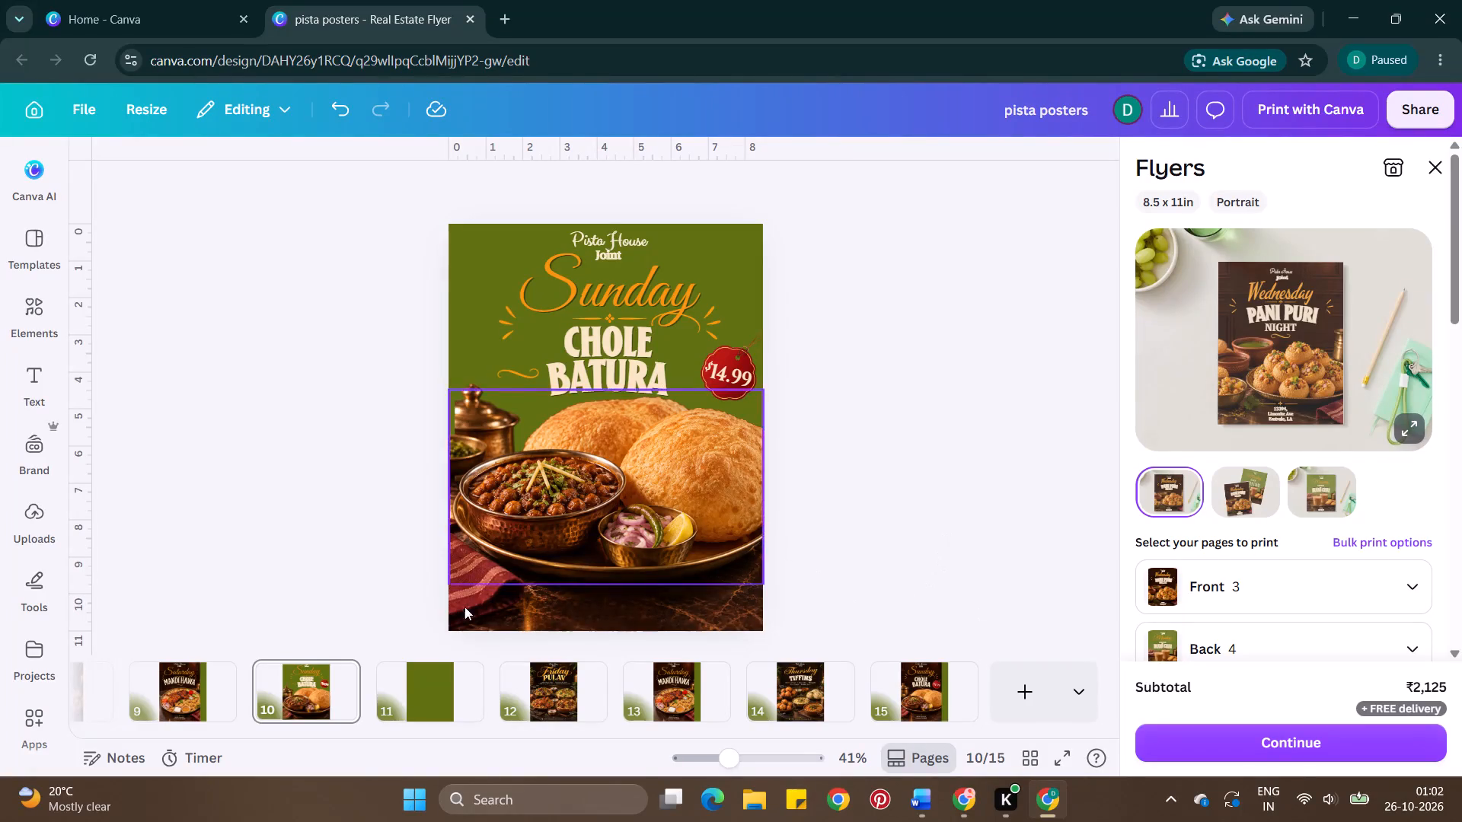
Open page 9, the dark Saturday Mandi Hawa poster with the green strip along its edge.
{"action": "scroll", "coordinate": [335, 709], "scroll_direction": "right", "scroll_amount": 1}
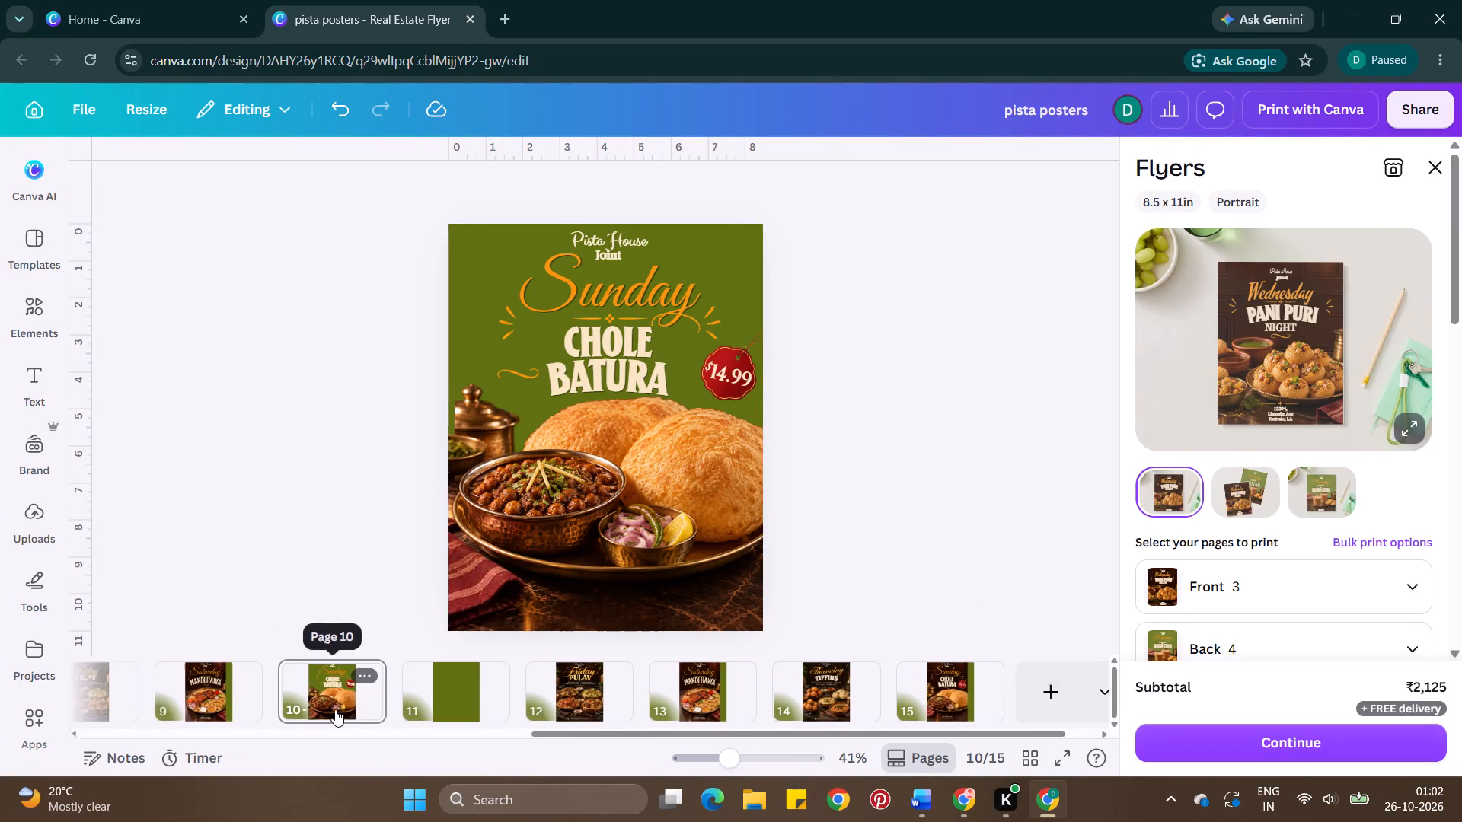
{"action": "scroll", "coordinate": [335, 709], "scroll_direction": "right", "scroll_amount": 1}
{"action": "left_click", "coordinate": [409, 691]}
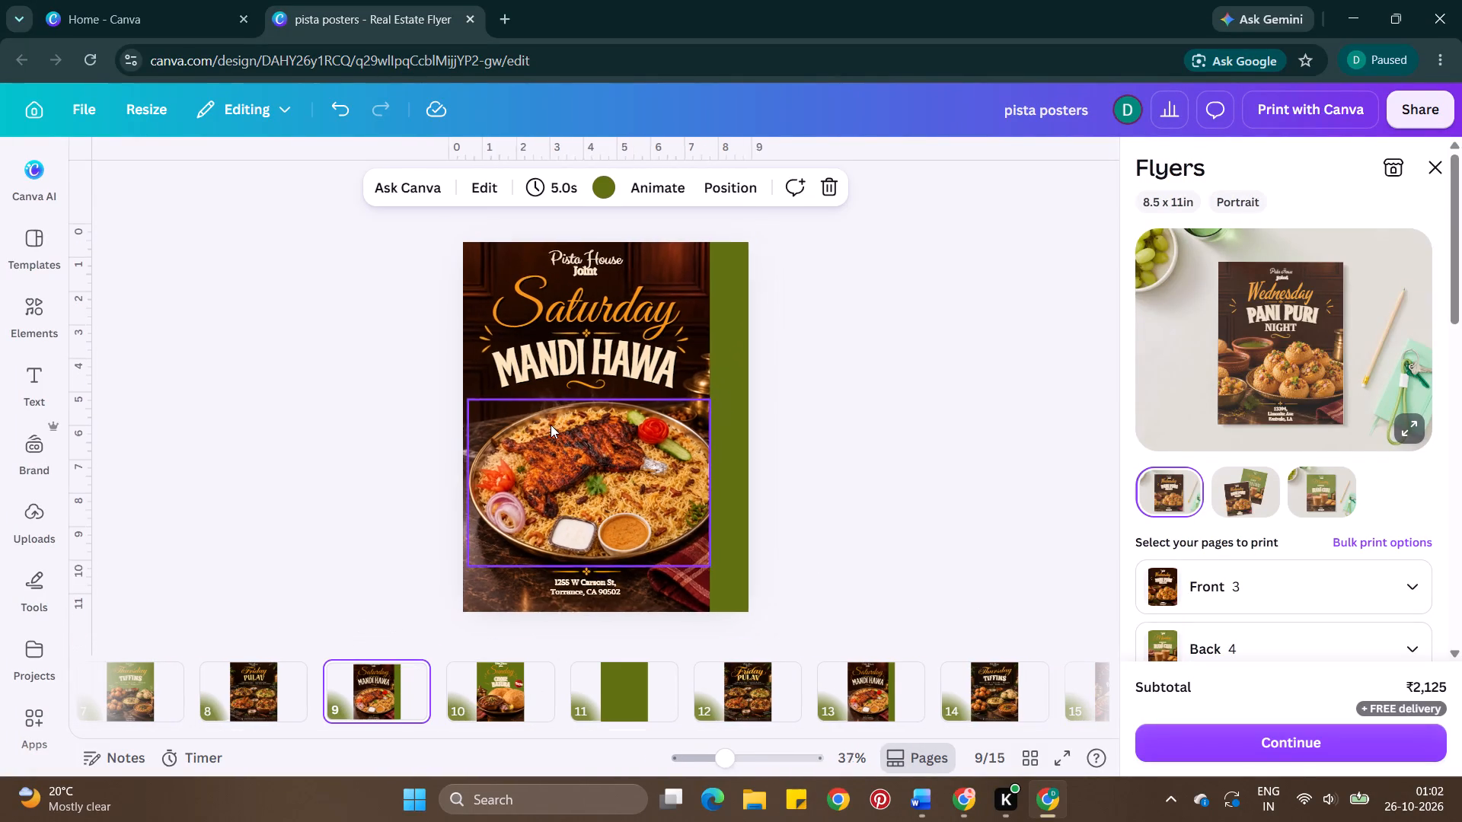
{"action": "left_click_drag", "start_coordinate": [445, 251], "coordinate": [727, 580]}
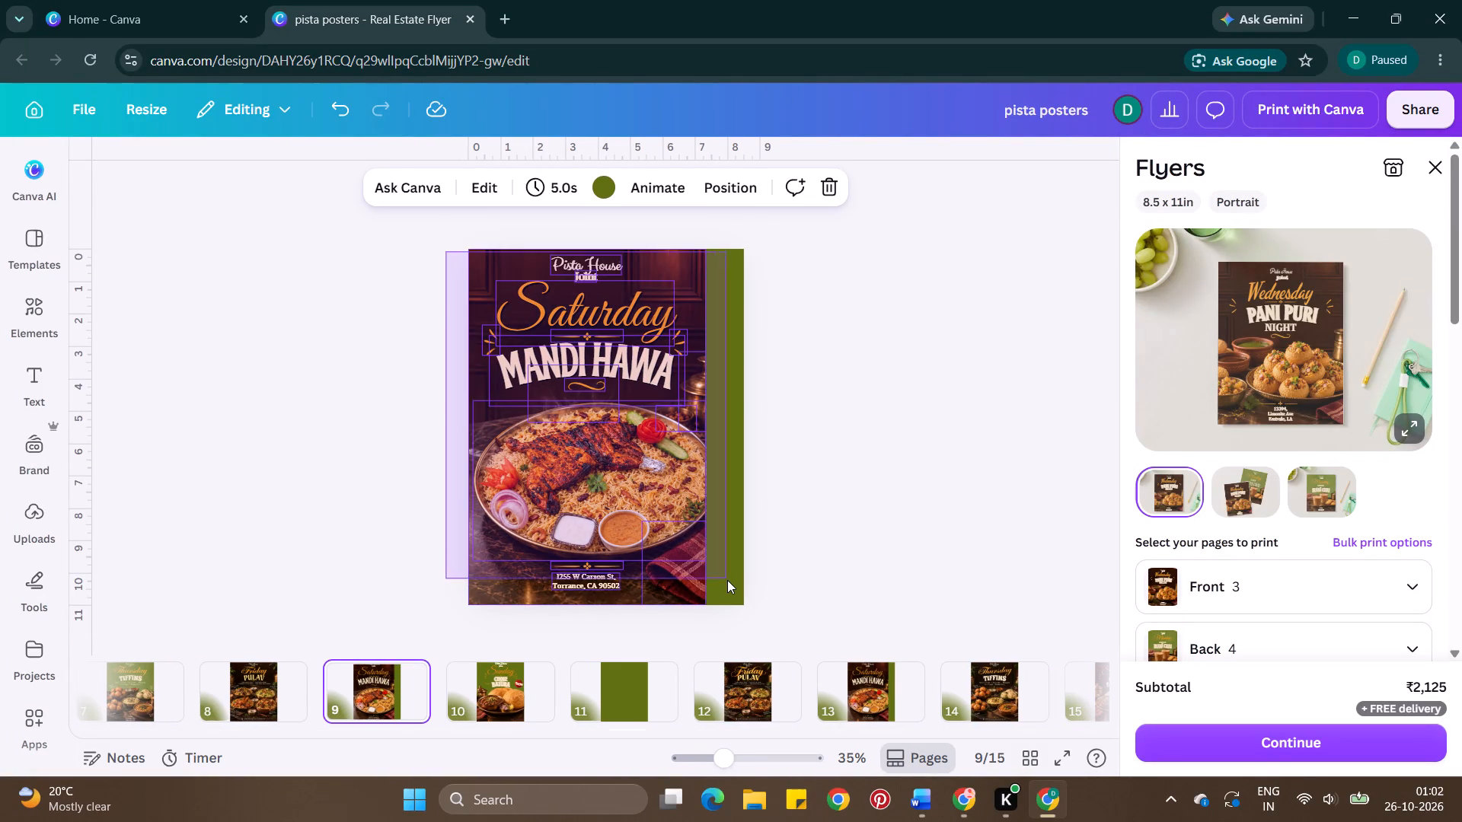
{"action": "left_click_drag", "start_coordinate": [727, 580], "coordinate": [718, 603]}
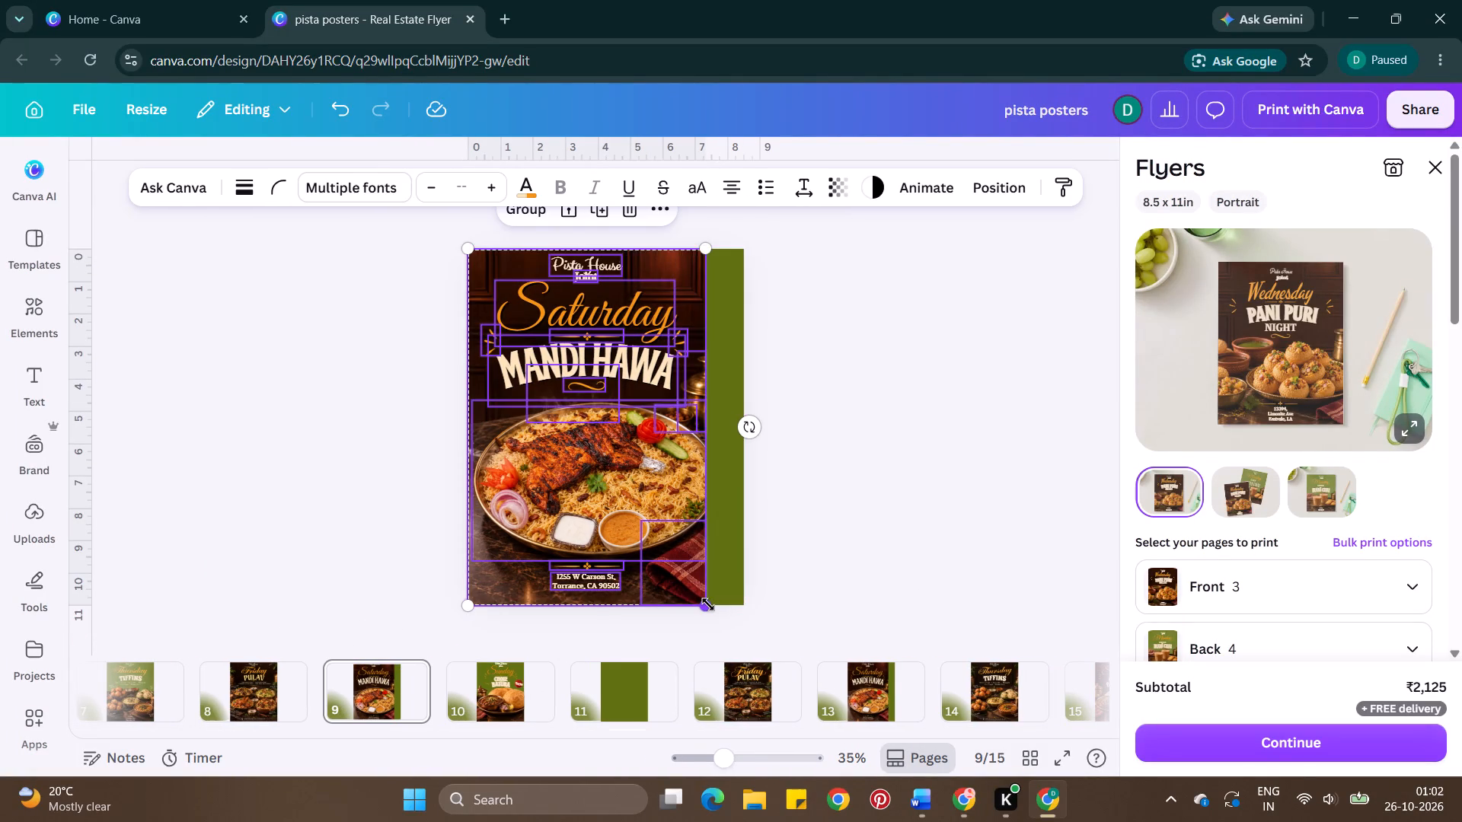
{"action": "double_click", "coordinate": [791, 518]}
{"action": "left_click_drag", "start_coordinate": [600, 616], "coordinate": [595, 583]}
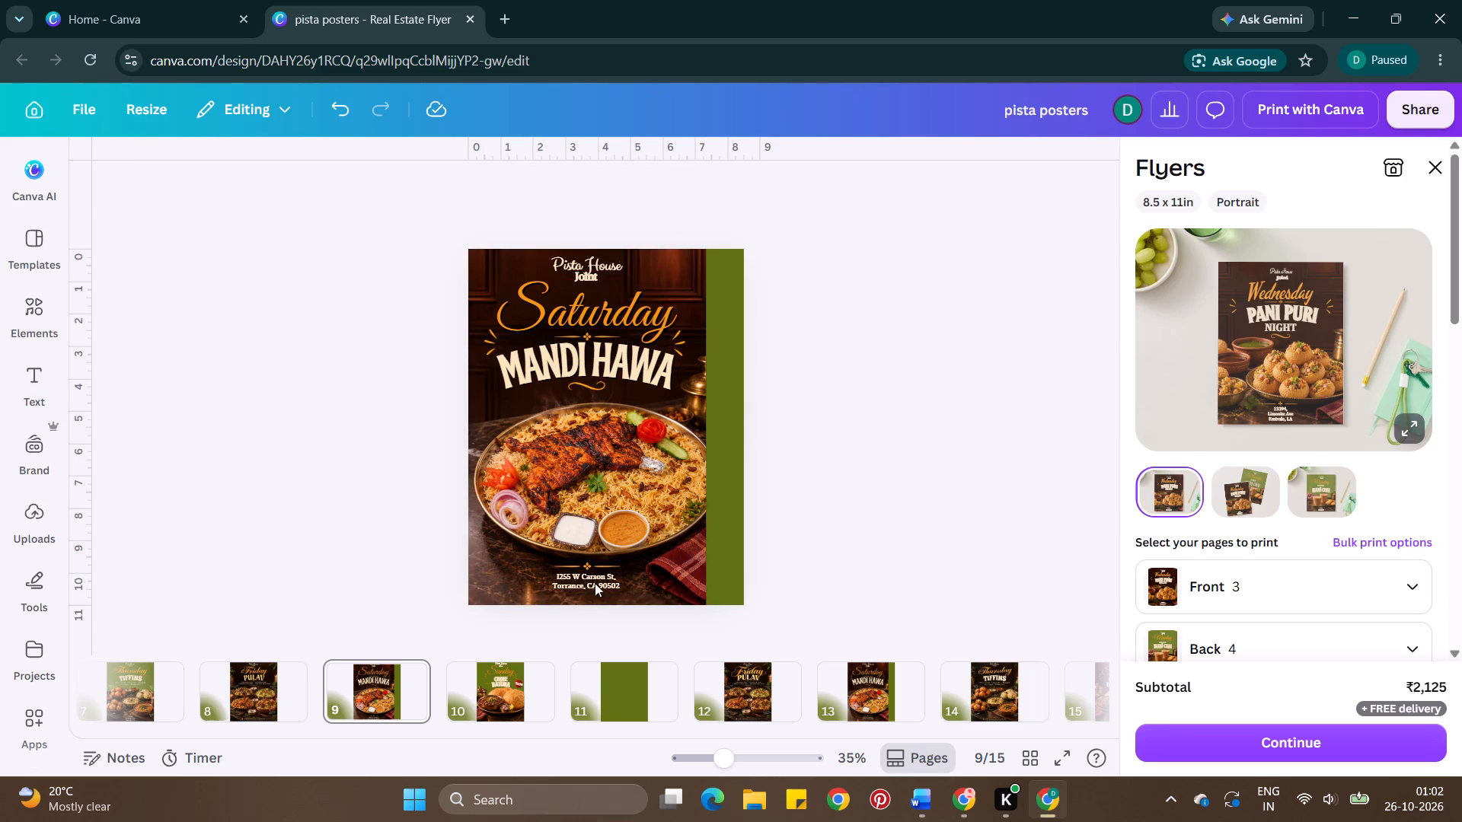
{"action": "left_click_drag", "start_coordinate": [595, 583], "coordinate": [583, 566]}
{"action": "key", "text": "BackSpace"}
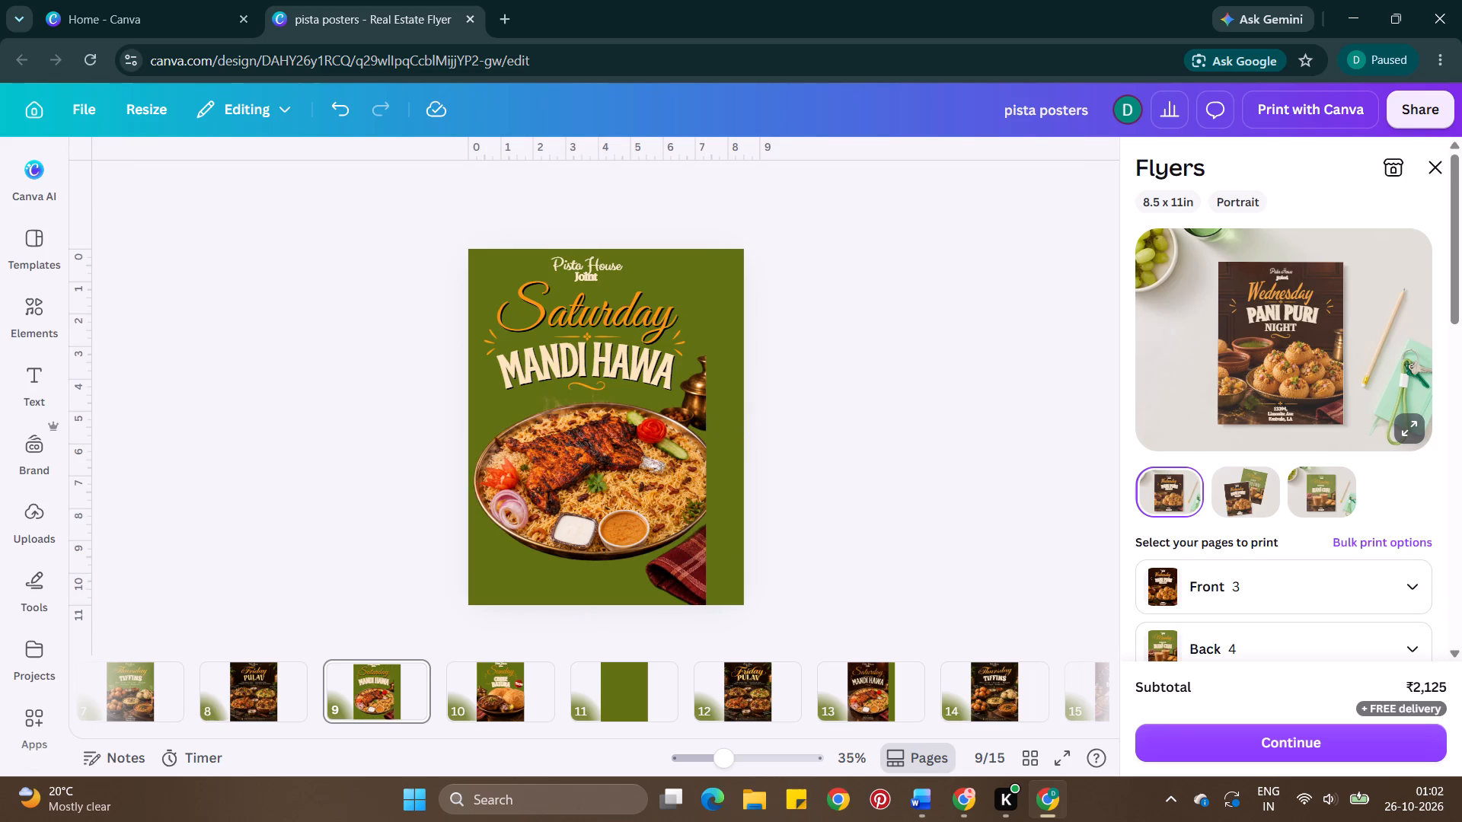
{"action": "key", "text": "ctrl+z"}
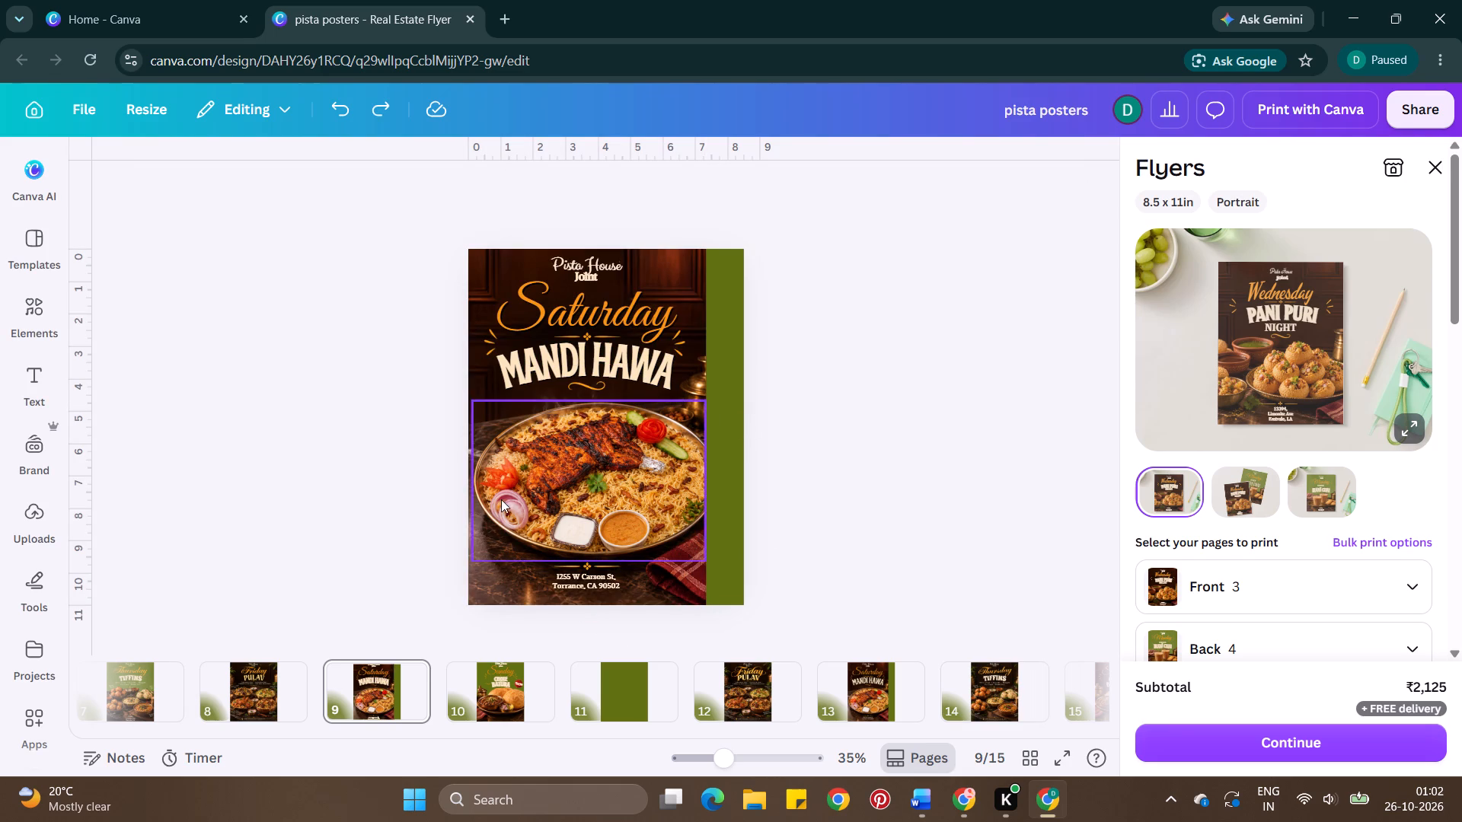
Delete the address text and the small ornamental divider at the bottom of the Saturday poster.
{"action": "left_click", "coordinate": [580, 587]}
{"action": "key", "text": "BackSpace"}
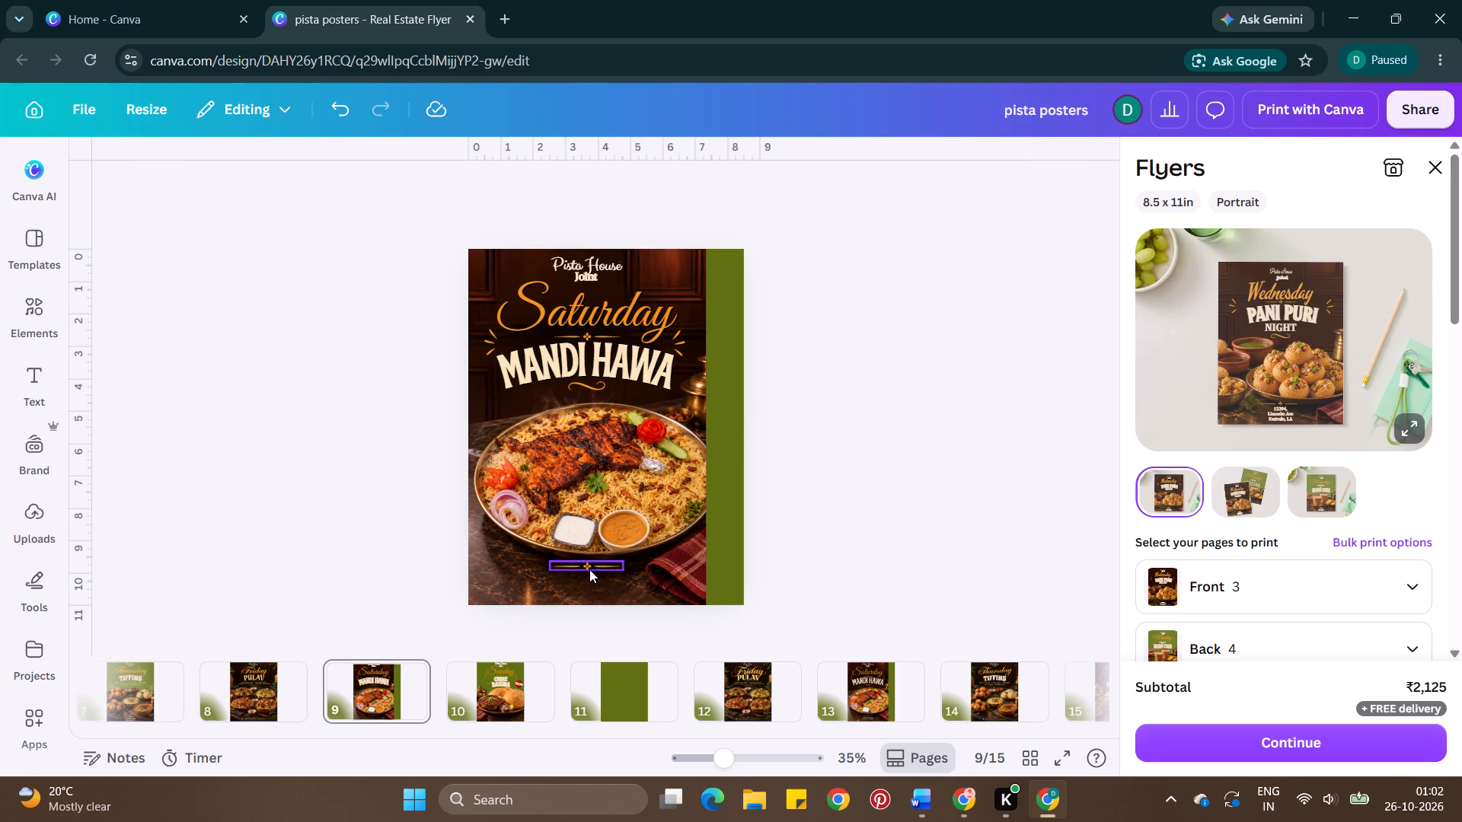
{"action": "left_click", "coordinate": [595, 566]}
{"action": "key", "text": "BackSpace"}
Enlarge all the Saturday poster's layers together to cover the page's full width, and shift them slightly upward.
{"action": "left_click_drag", "start_coordinate": [445, 258], "coordinate": [697, 586]}
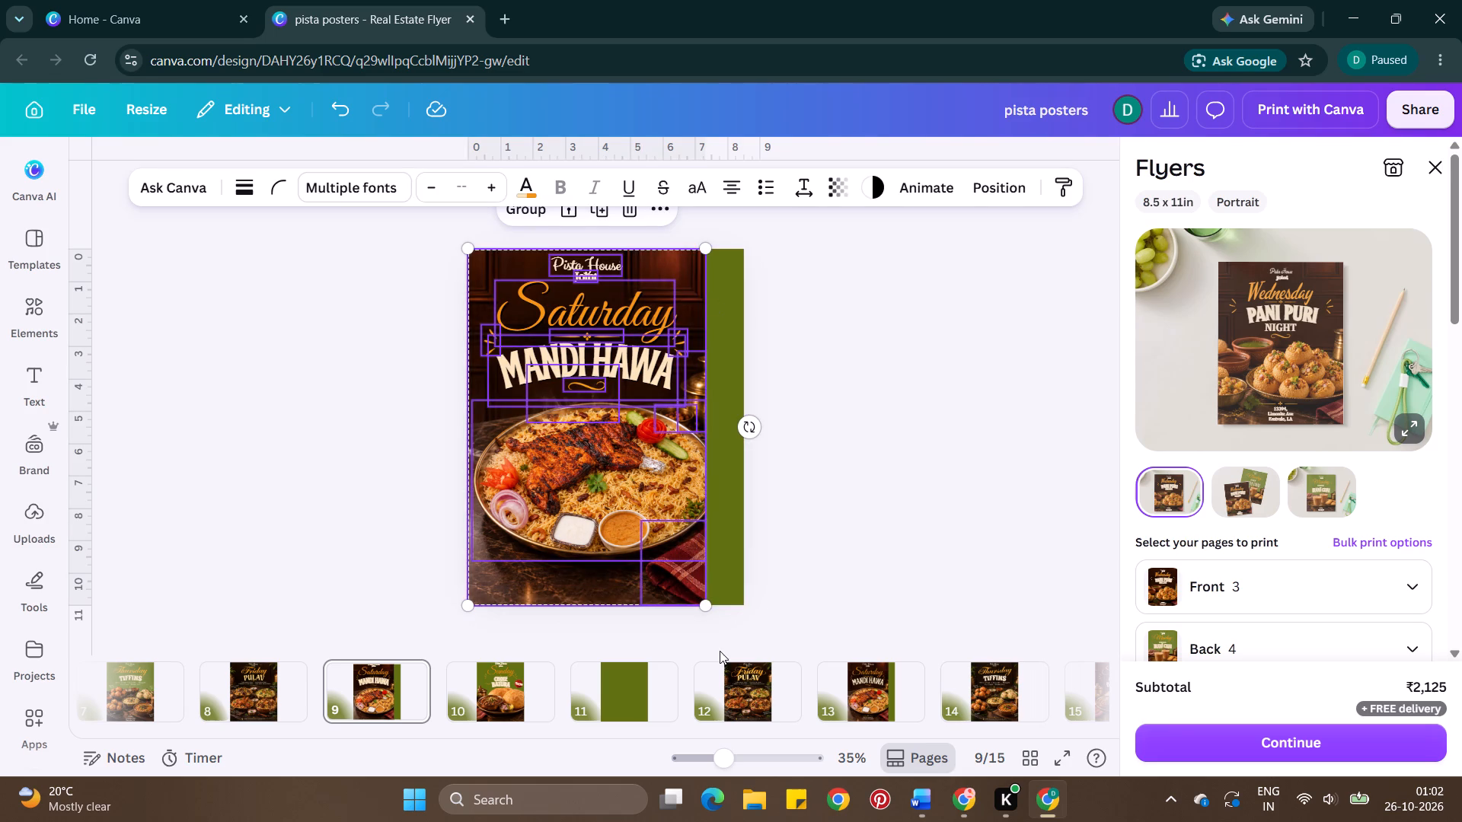
{"action": "left_click_drag", "start_coordinate": [711, 610], "coordinate": [767, 650]}
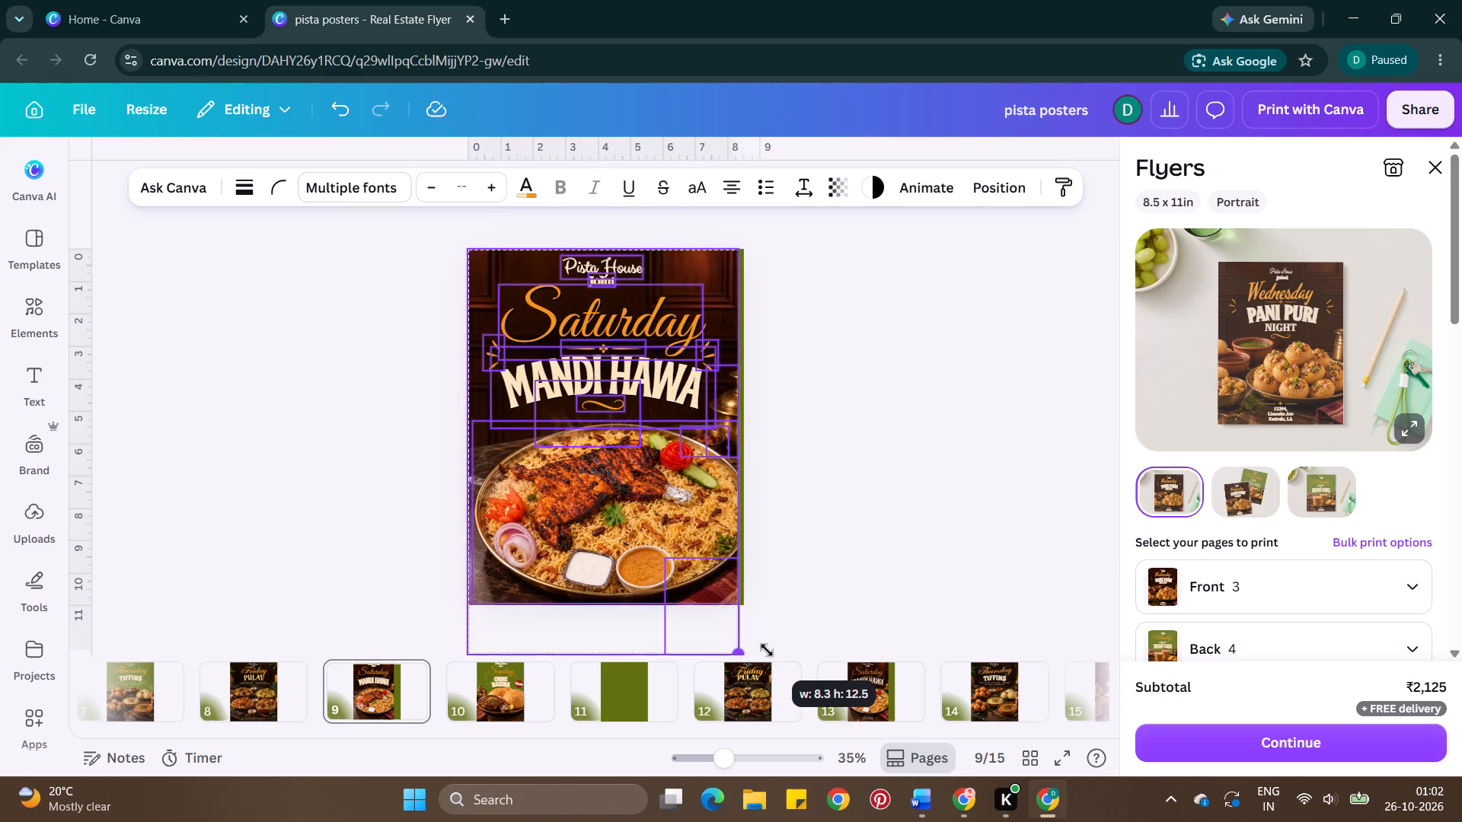
{"action": "left_click_drag", "start_coordinate": [767, 650], "coordinate": [771, 653]}
{"action": "left_click_drag", "start_coordinate": [679, 525], "coordinate": [681, 507]}
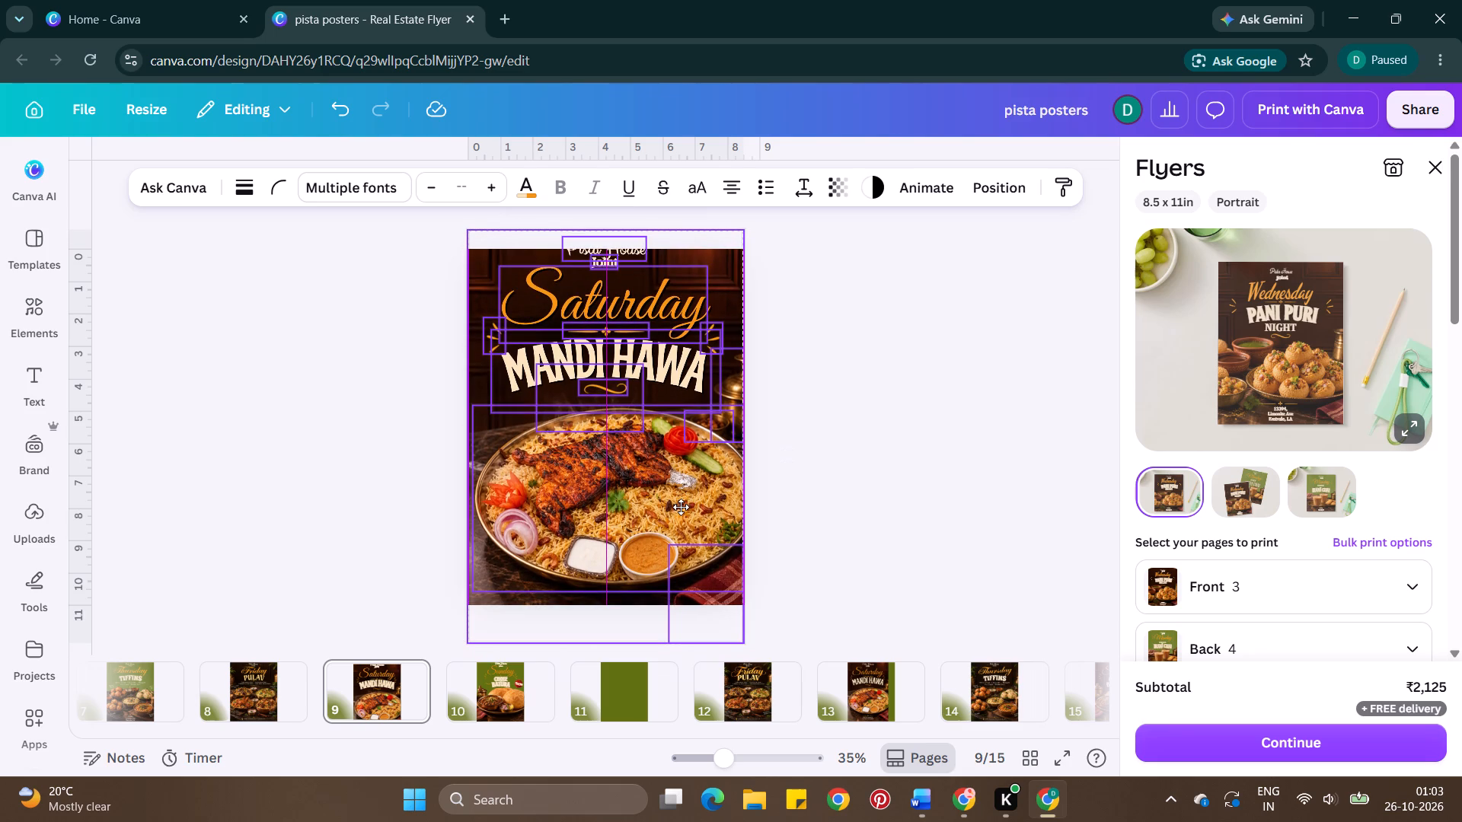
{"action": "left_click_drag", "start_coordinate": [681, 507], "coordinate": [680, 507]}
Shrink the Mandi Hawa platter image slightly, pulling its lower-left corner inward from the page edge.
{"action": "double_click", "coordinate": [857, 428]}
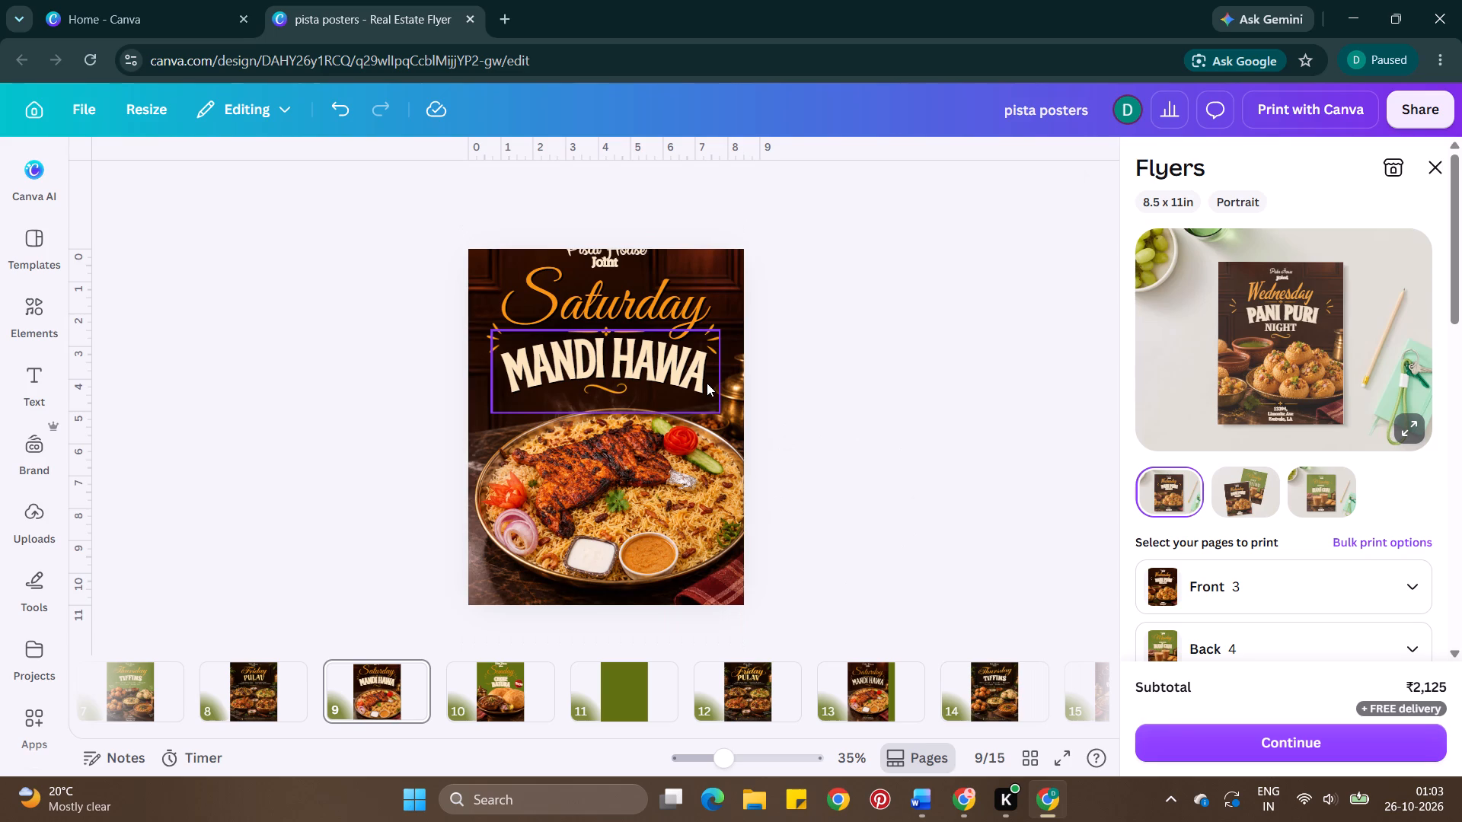
{"action": "left_click", "coordinate": [694, 500]}
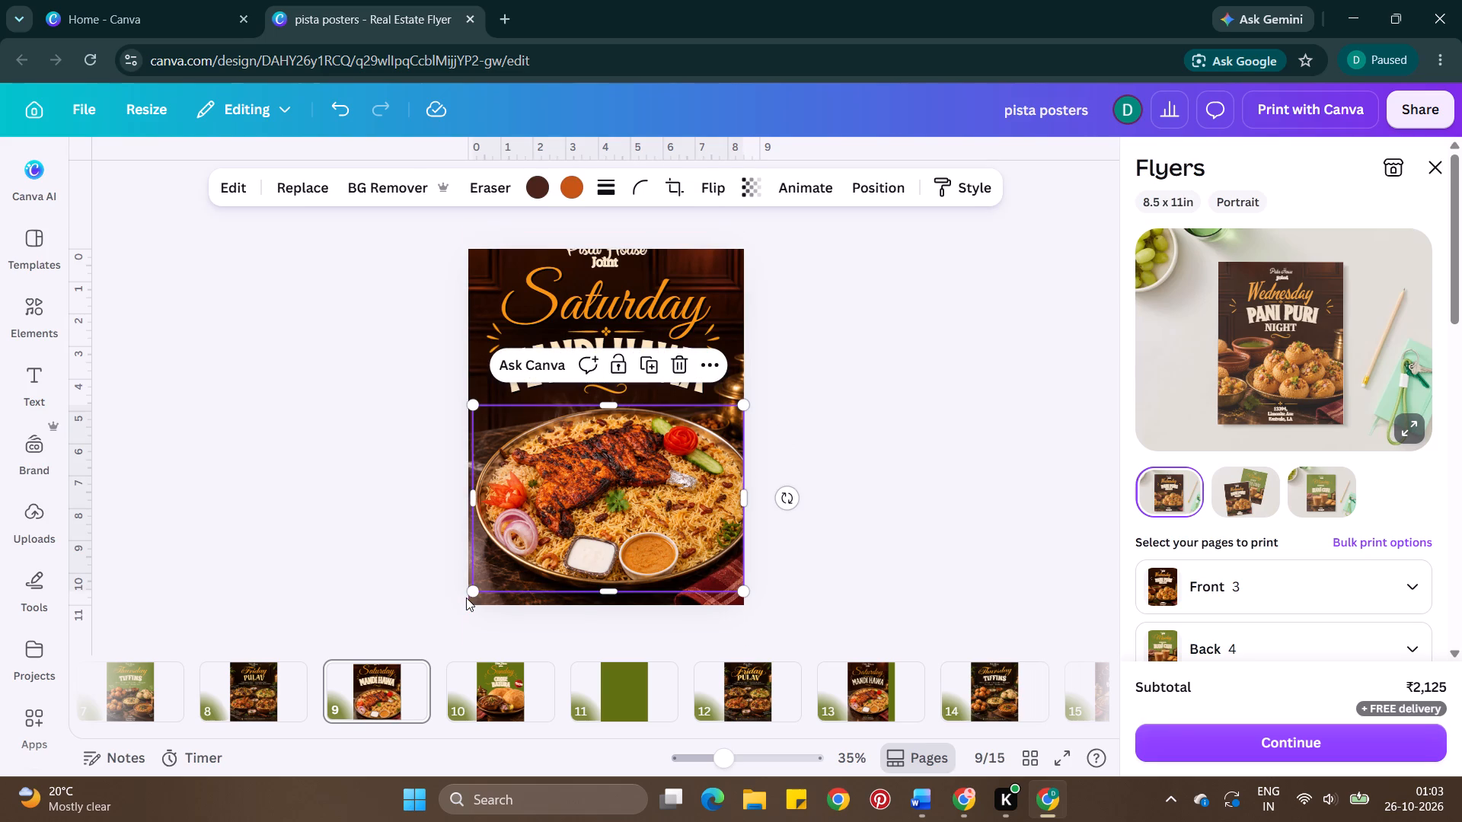
{"action": "left_click_drag", "start_coordinate": [473, 597], "coordinate": [477, 601]}
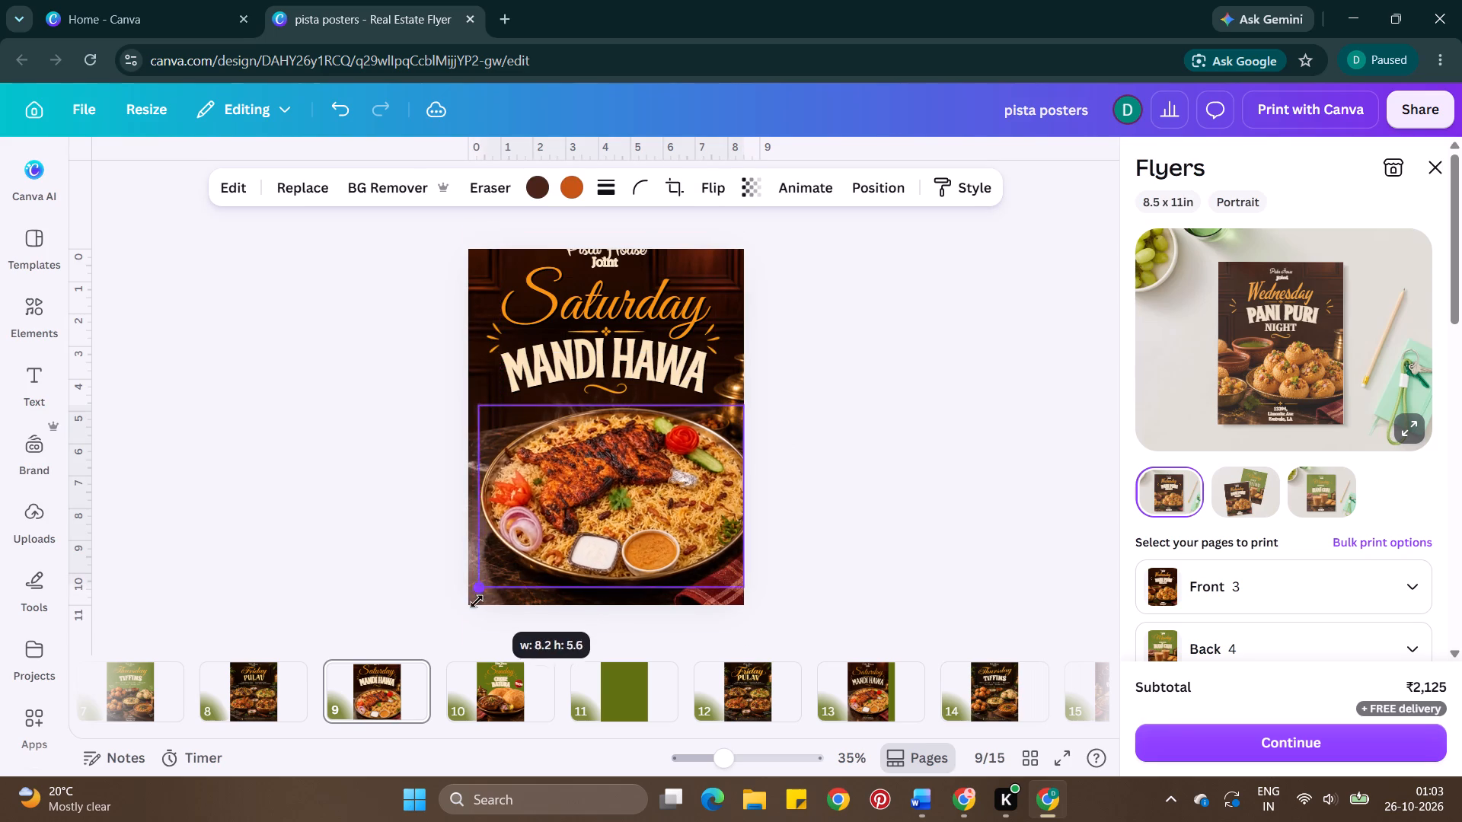
{"action": "left_click_drag", "start_coordinate": [477, 601], "coordinate": [480, 601]}
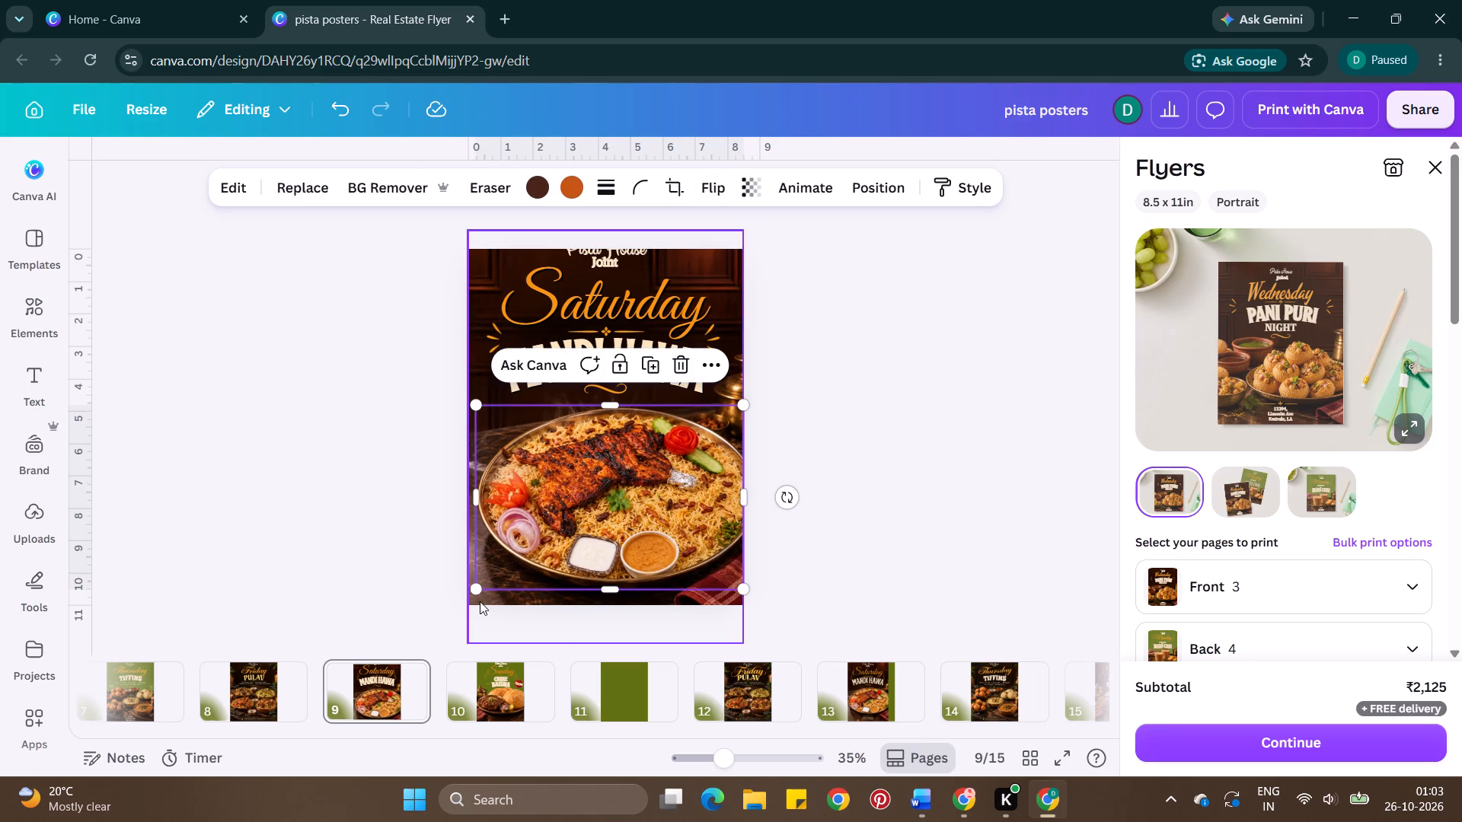
{"action": "double_click", "coordinate": [809, 454]}
Delete the Joint and Pista House texts at the top of the Saturday poster.
{"action": "scroll", "coordinate": [809, 454], "scroll_direction": "up", "scroll_amount": 1}
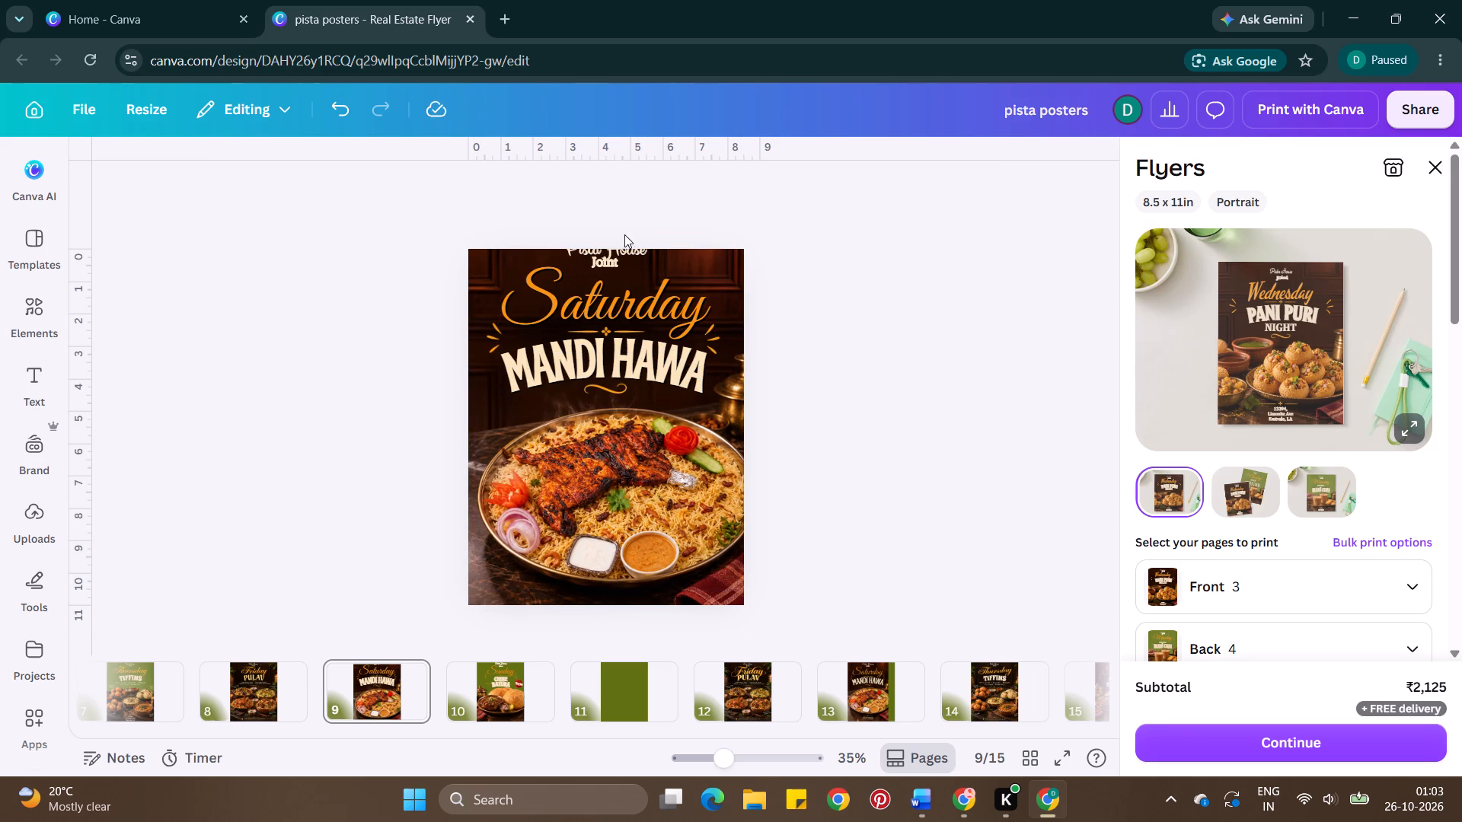
{"action": "left_click", "coordinate": [613, 260]}
{"action": "key", "text": "BackSpace"}
{"action": "left_click", "coordinate": [613, 259]}
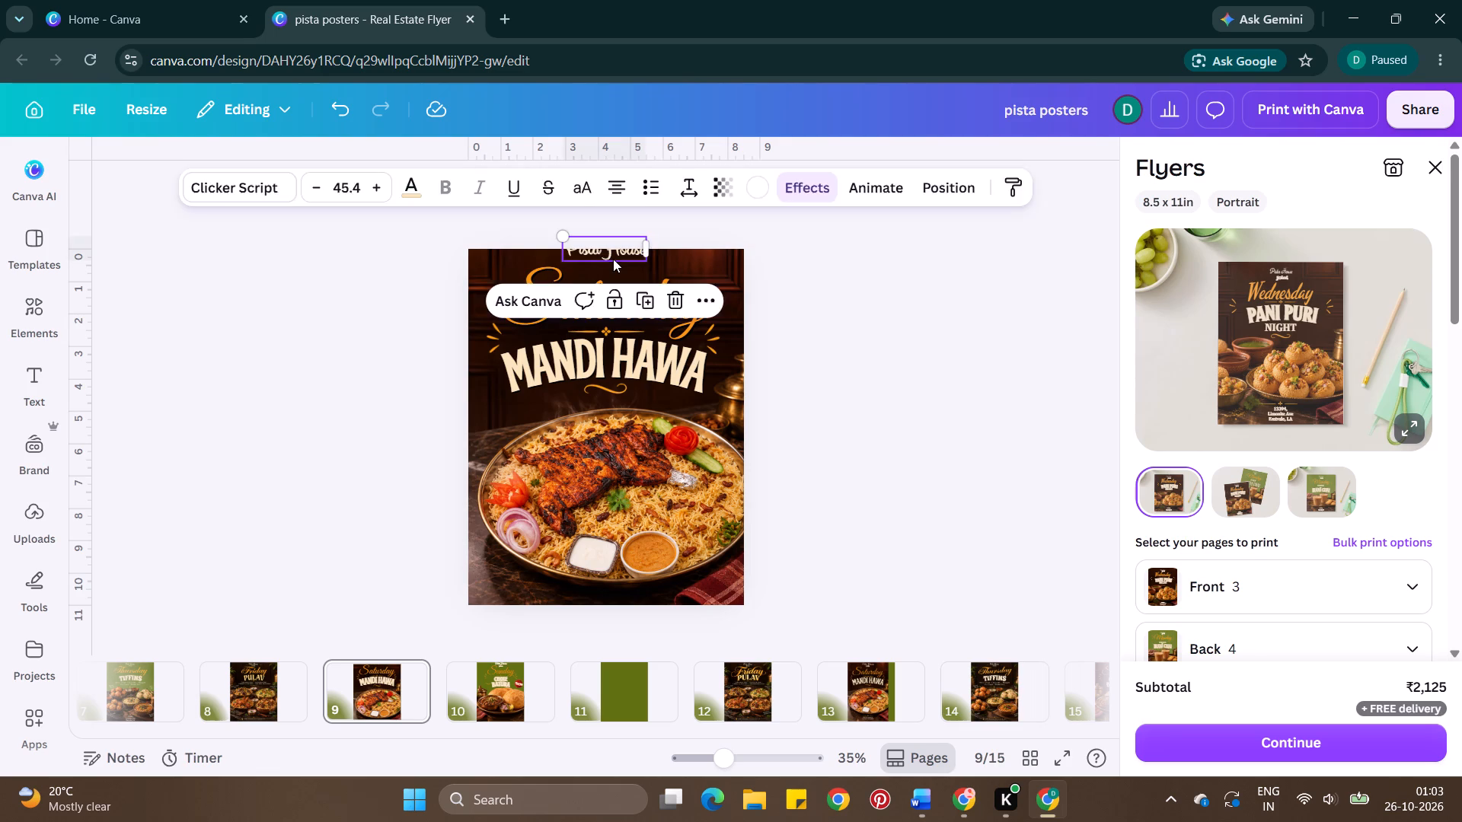
{"action": "key", "text": "BackSpace"}
Shrink the Saturday and MANDI HAWA headings together with their ornaments, and centre them above the platter.
{"action": "left_click_drag", "start_coordinate": [541, 221], "coordinate": [508, 199]}
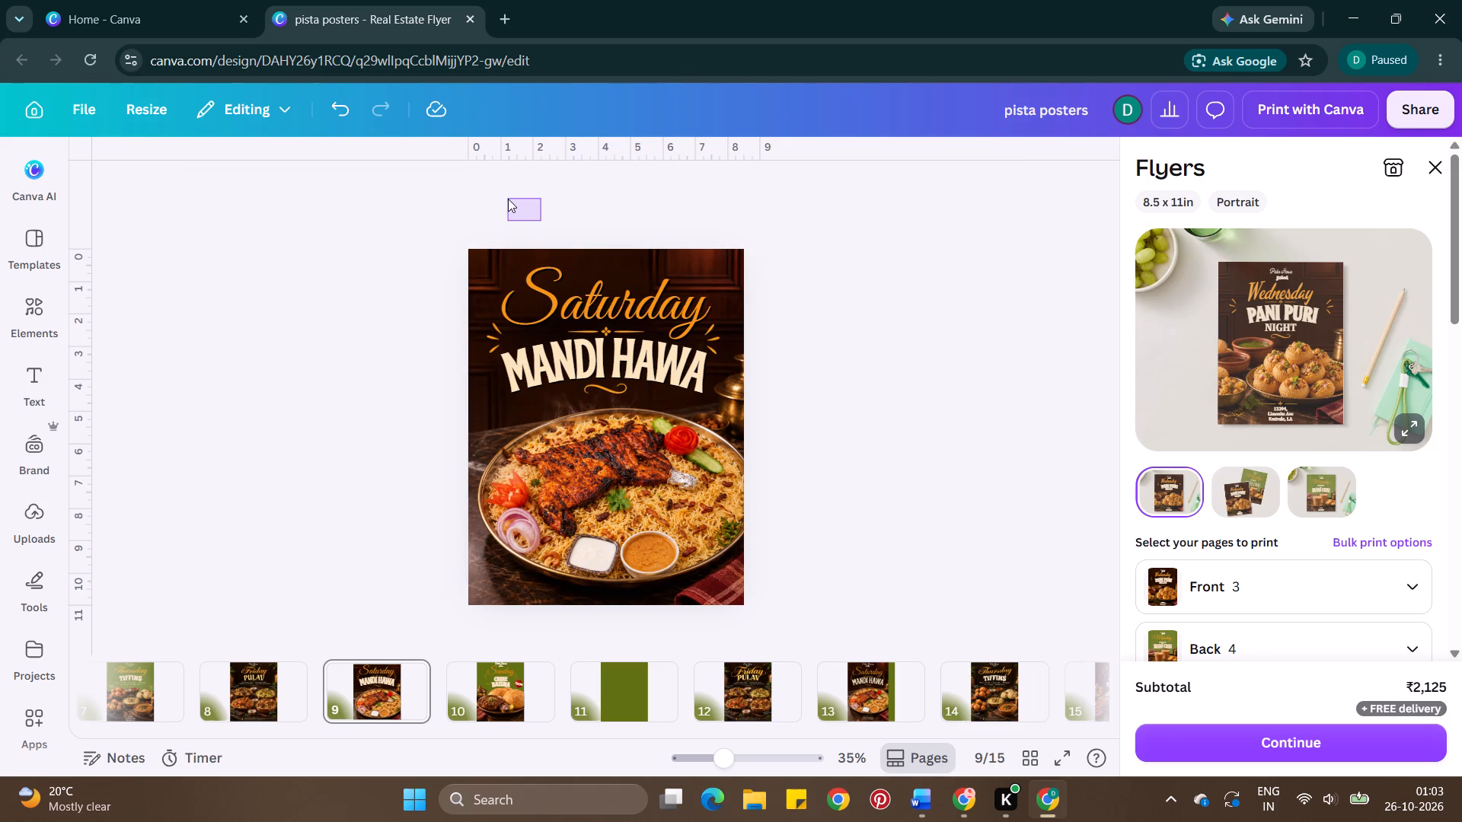
{"action": "left_click_drag", "start_coordinate": [480, 235], "coordinate": [701, 390]}
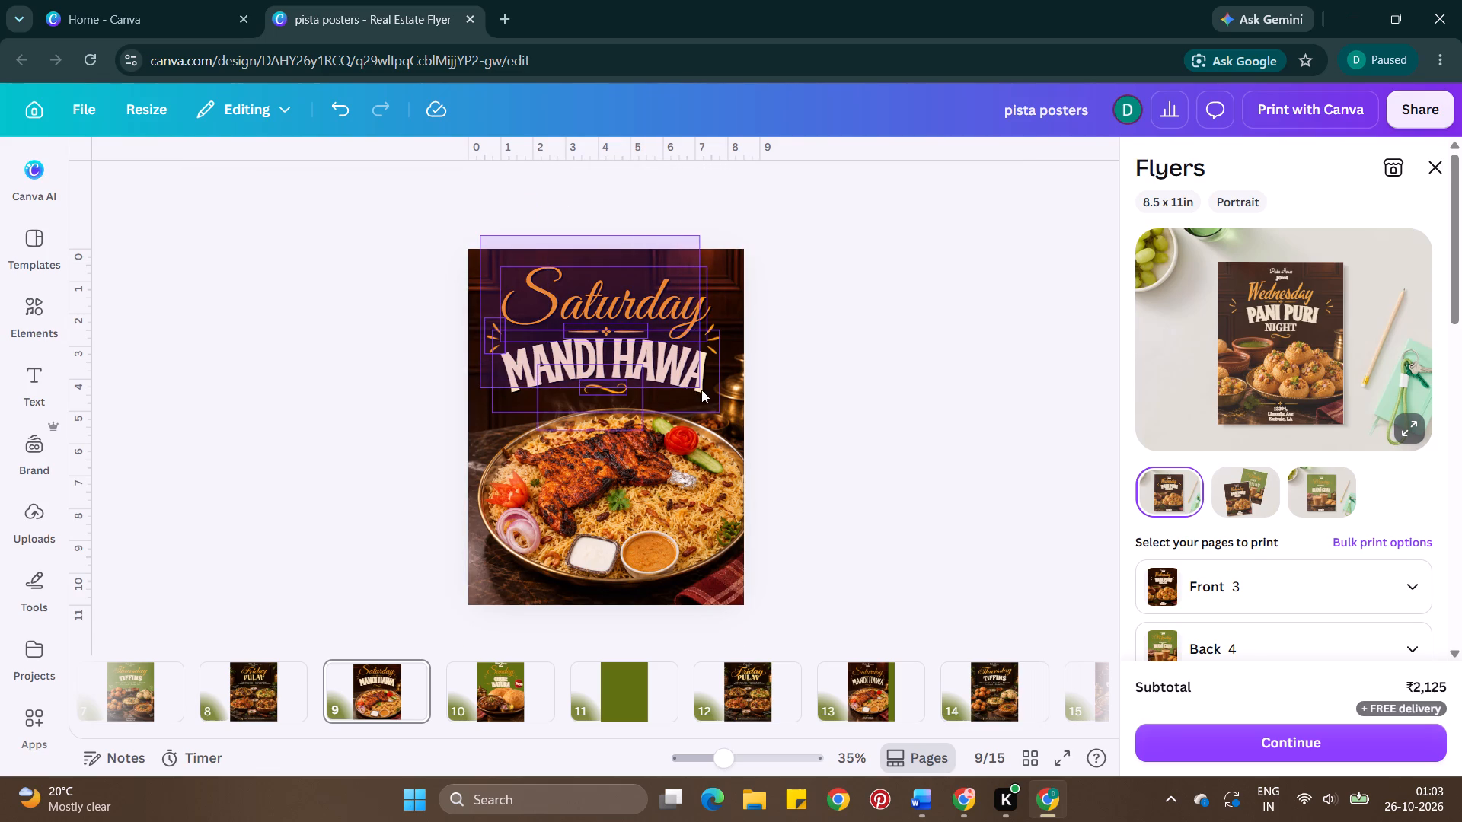
{"action": "left_click_drag", "start_coordinate": [701, 390], "coordinate": [714, 393]}
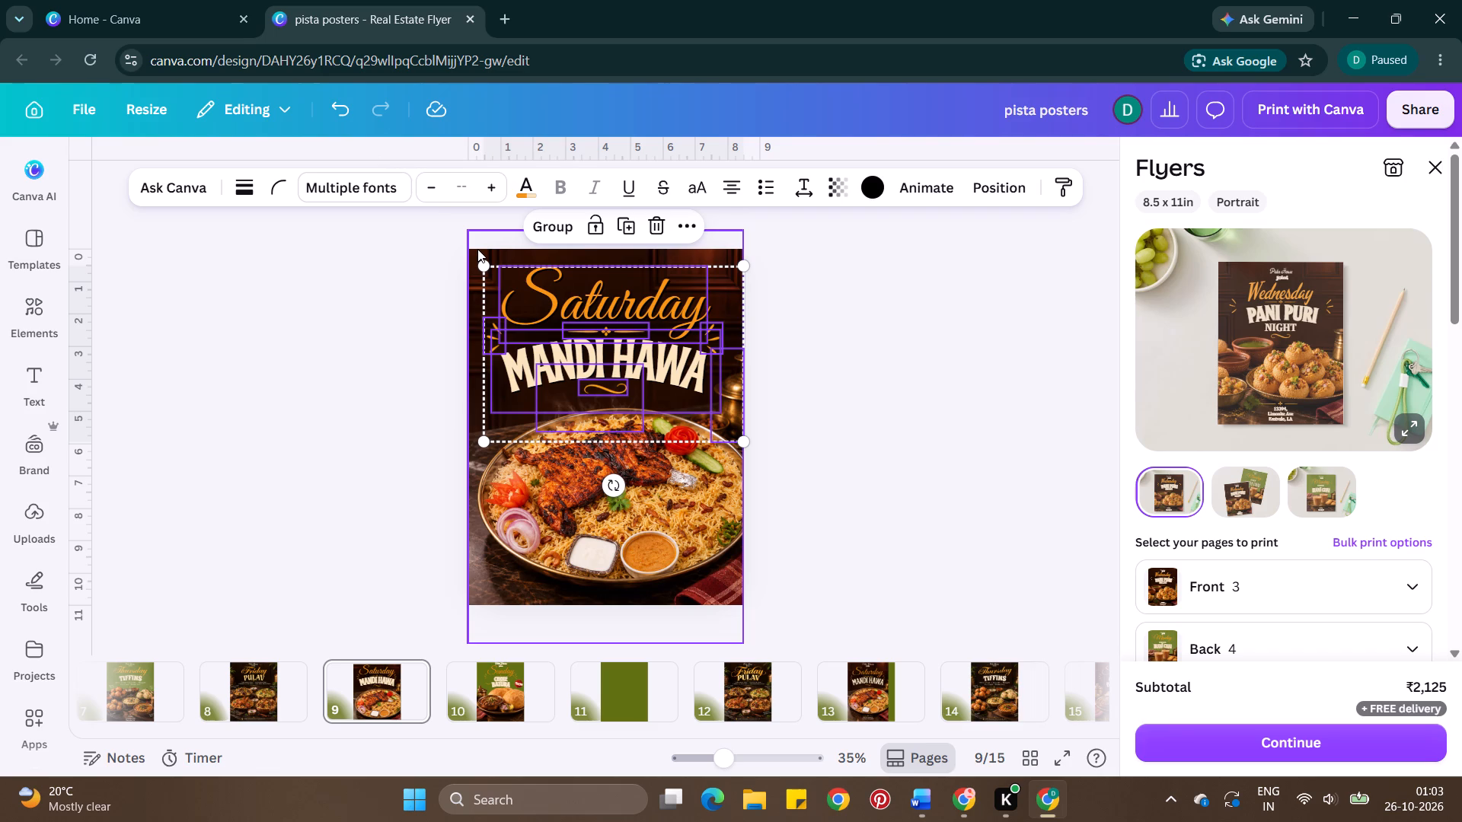
{"action": "double_click", "coordinate": [406, 229]}
{"action": "left_click_drag", "start_coordinate": [493, 231], "coordinate": [623, 402]}
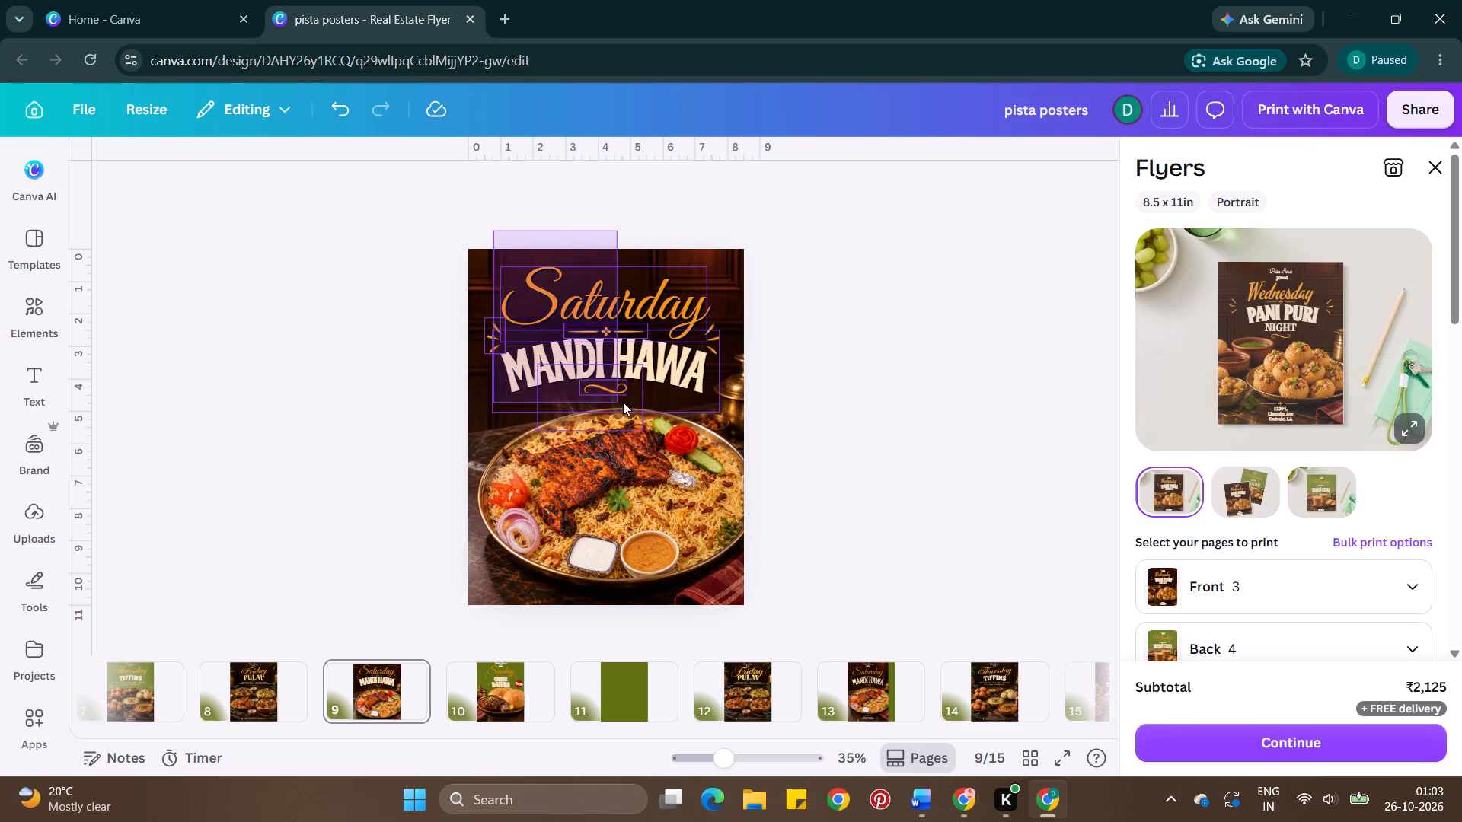
{"action": "left_click_drag", "start_coordinate": [623, 402], "coordinate": [705, 385]}
{"action": "left_click_drag", "start_coordinate": [728, 427], "coordinate": [726, 426]}
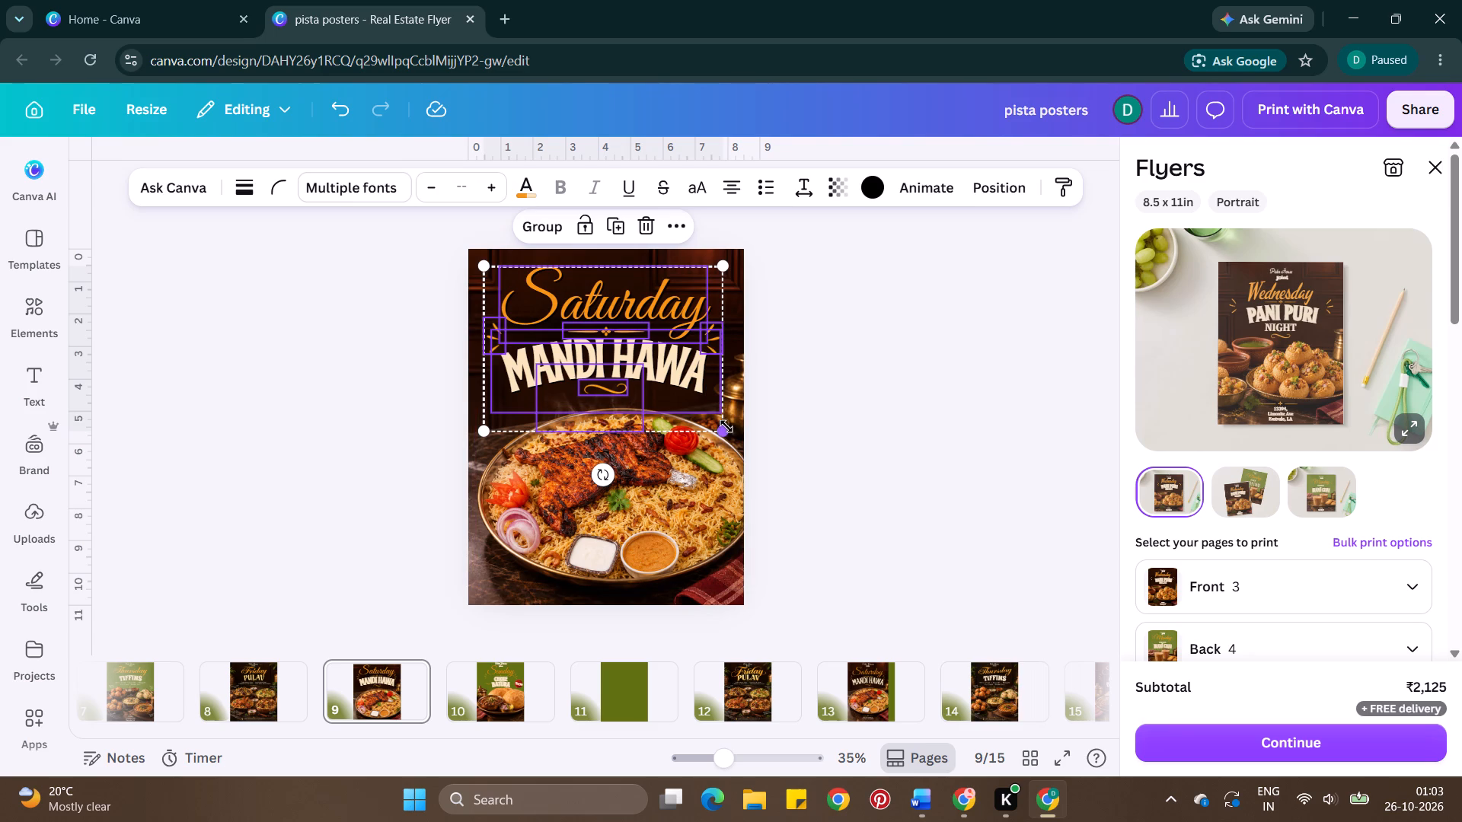
{"action": "left_click_drag", "start_coordinate": [726, 426], "coordinate": [704, 406]}
{"action": "left_click_drag", "start_coordinate": [633, 317], "coordinate": [649, 324]}
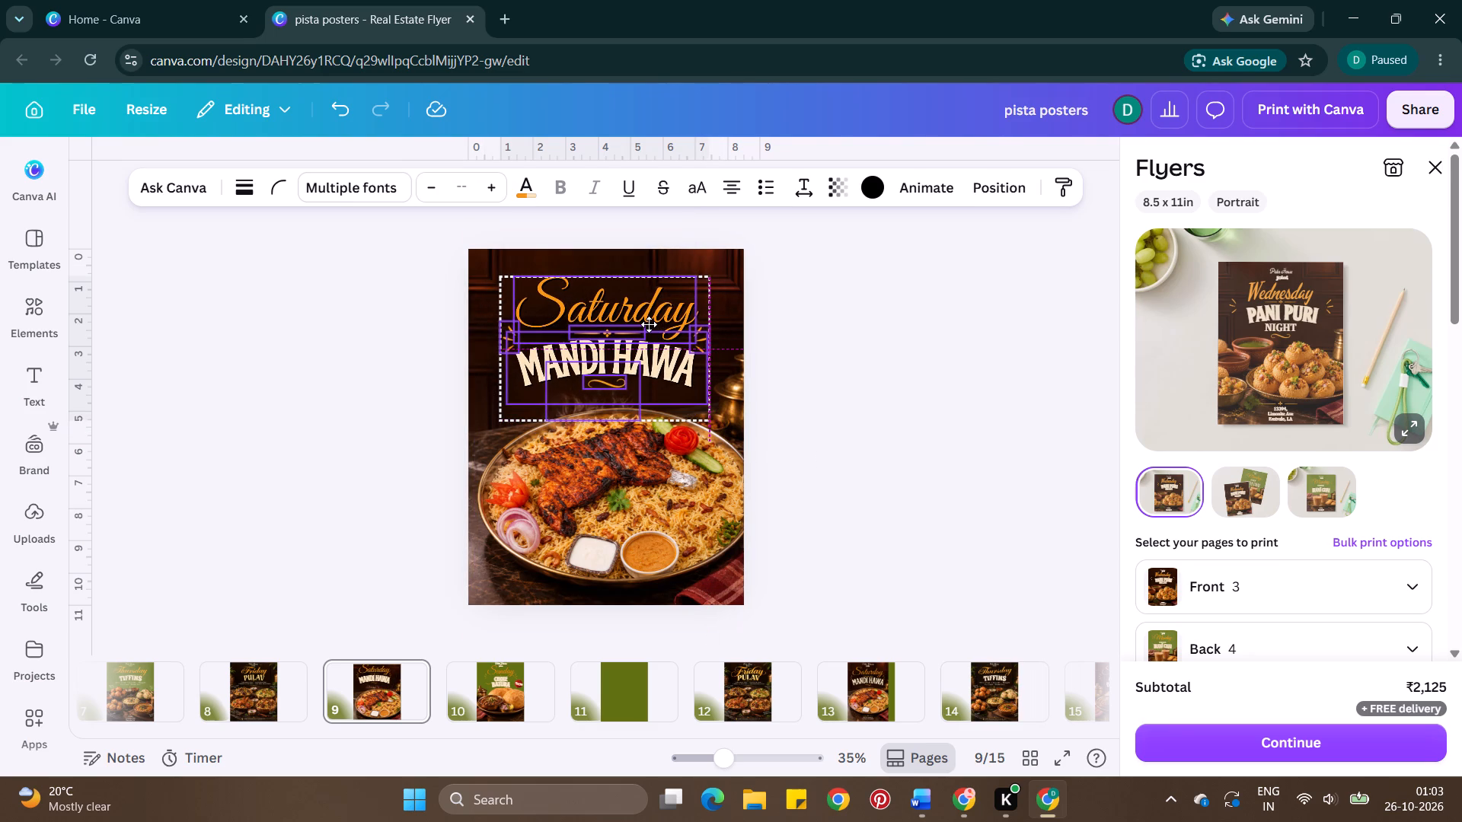
{"action": "left_click_drag", "start_coordinate": [649, 324], "coordinate": [654, 326]}
{"action": "double_click", "coordinate": [891, 374]}
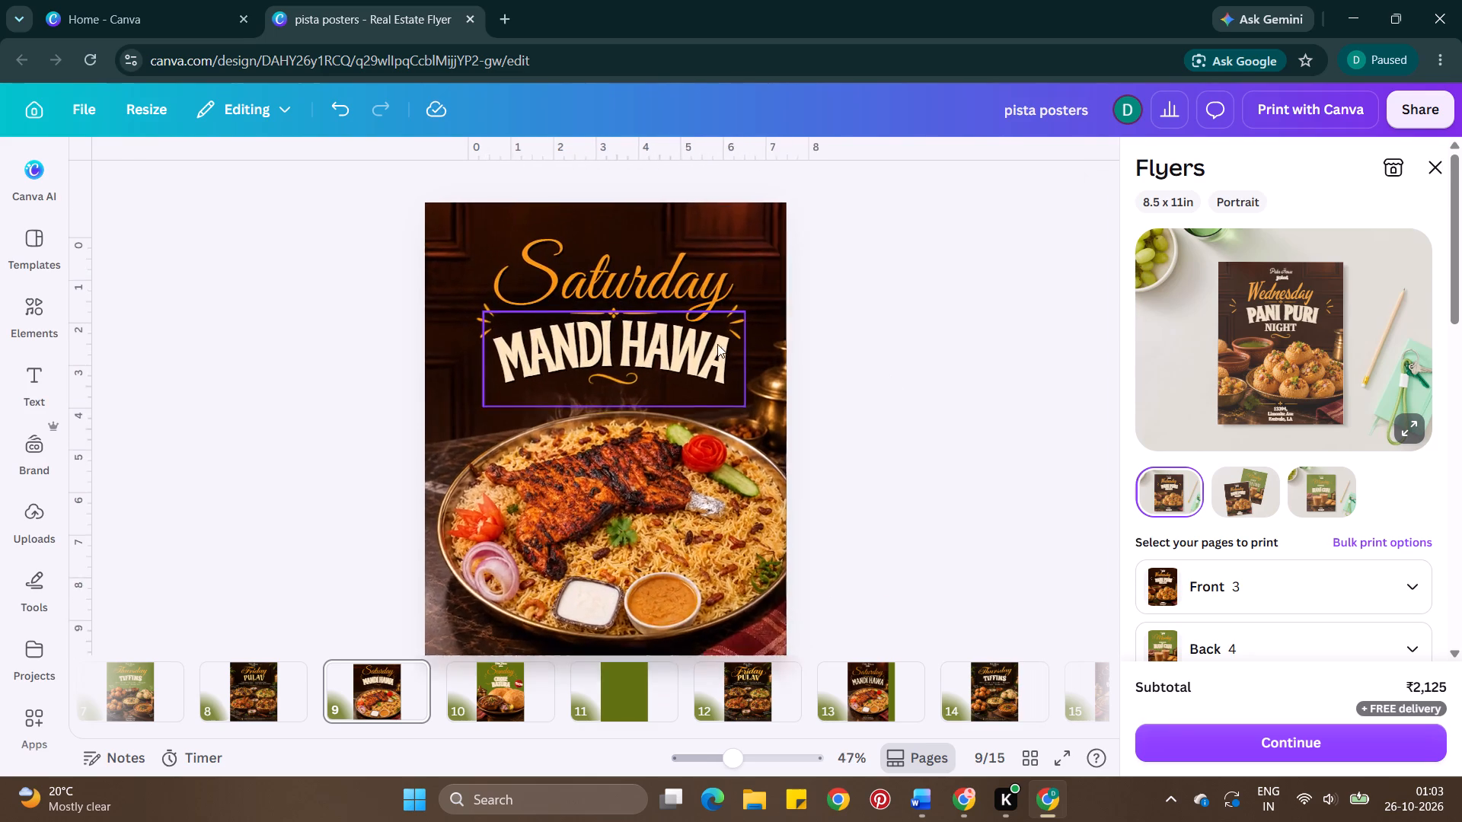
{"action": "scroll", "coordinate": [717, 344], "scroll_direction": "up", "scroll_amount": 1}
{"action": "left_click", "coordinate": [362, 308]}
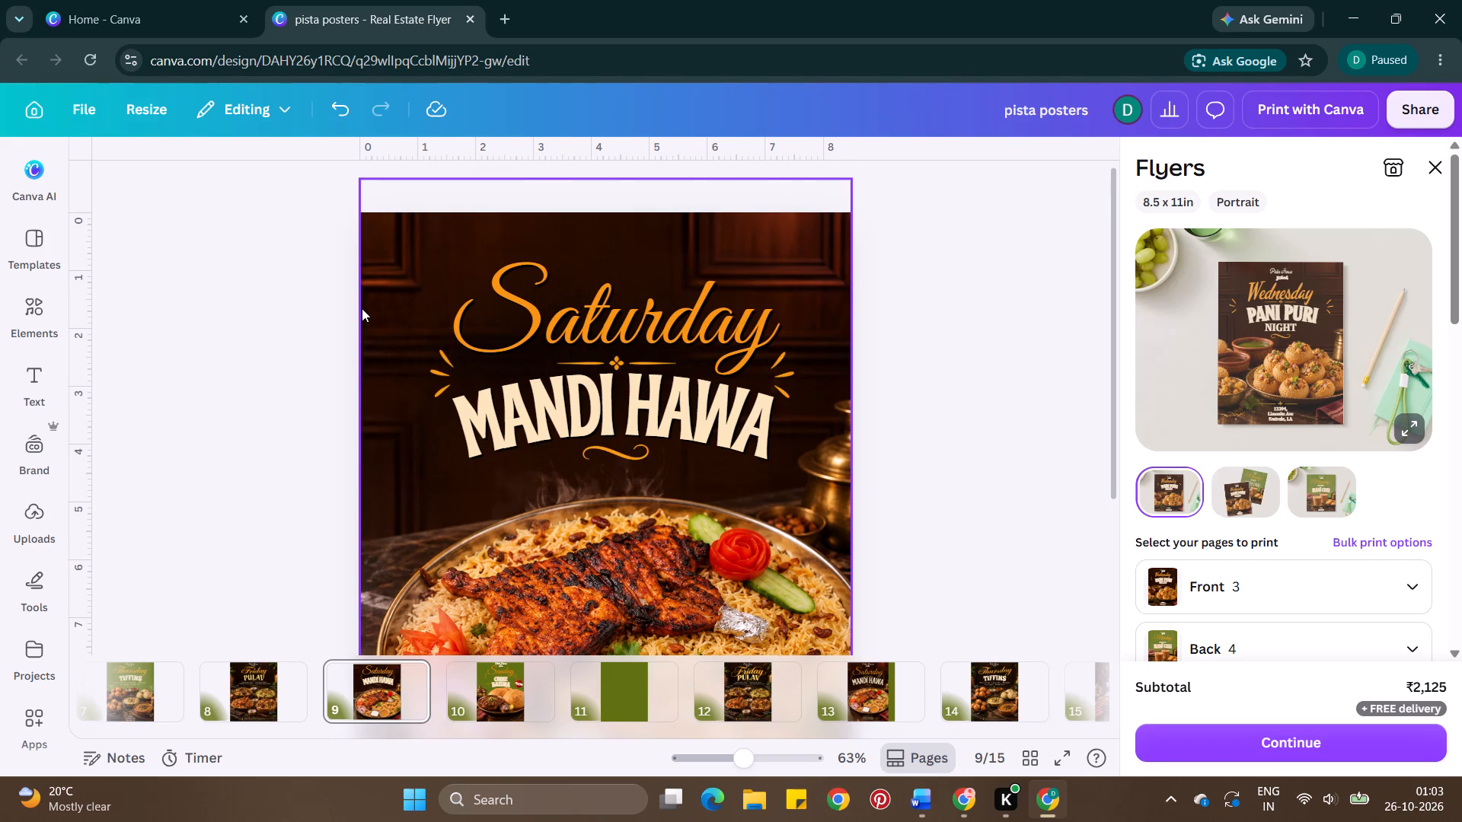